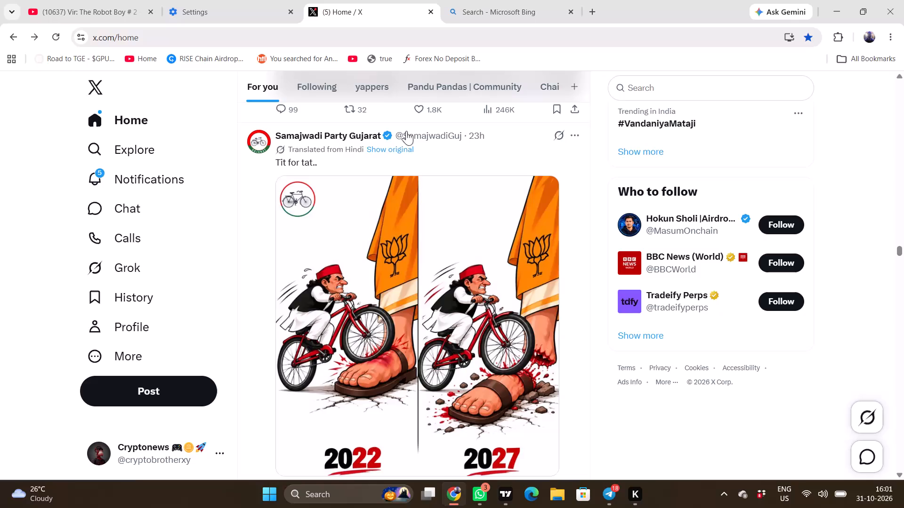
Search X for "titan exchange".
{"action": "scroll", "coordinate": [413, 184], "scroll_direction": "up", "scroll_amount": 14}
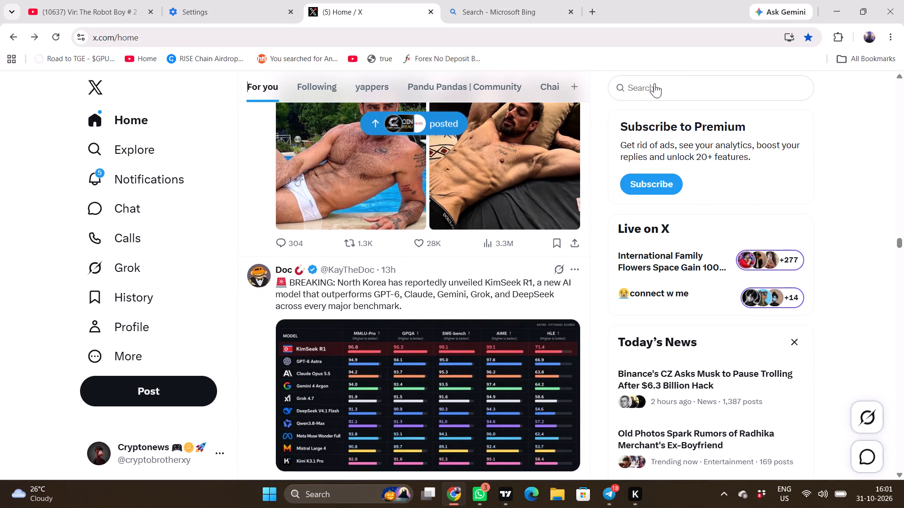
{"action": "left_click", "coordinate": [633, 84]}
{"action": "left_click", "coordinate": [630, 84]}
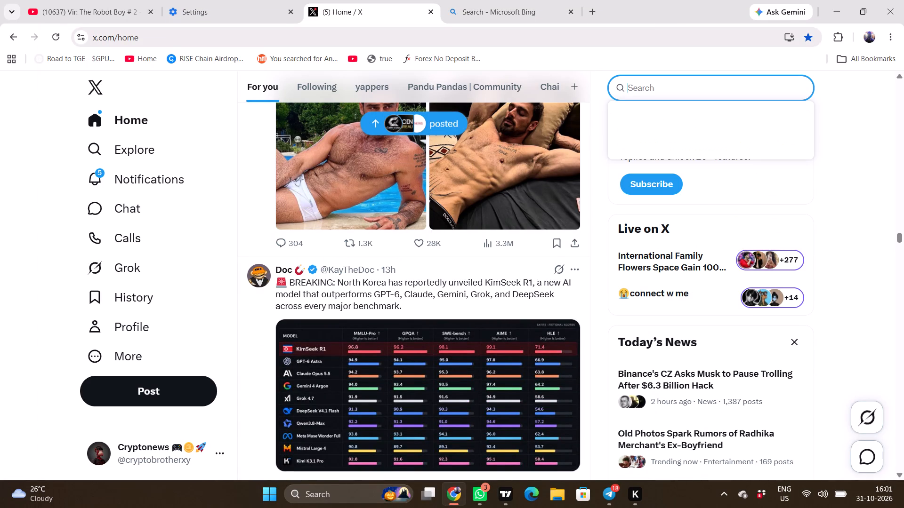
{"action": "type", "text": "titan"}
{"action": "key", "text": "space"}
{"action": "type", "text": "exchan"}
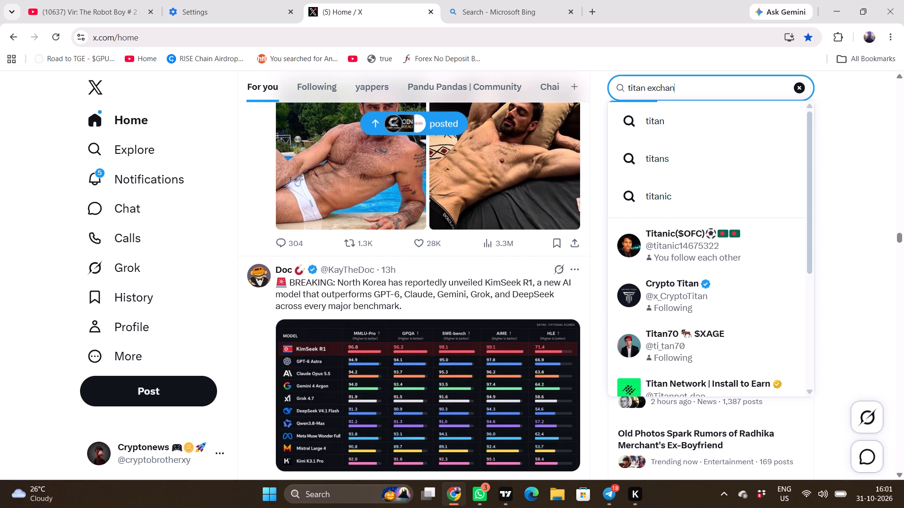
{"action": "type", "text": "ge"}
{"action": "key", "text": "Return"}
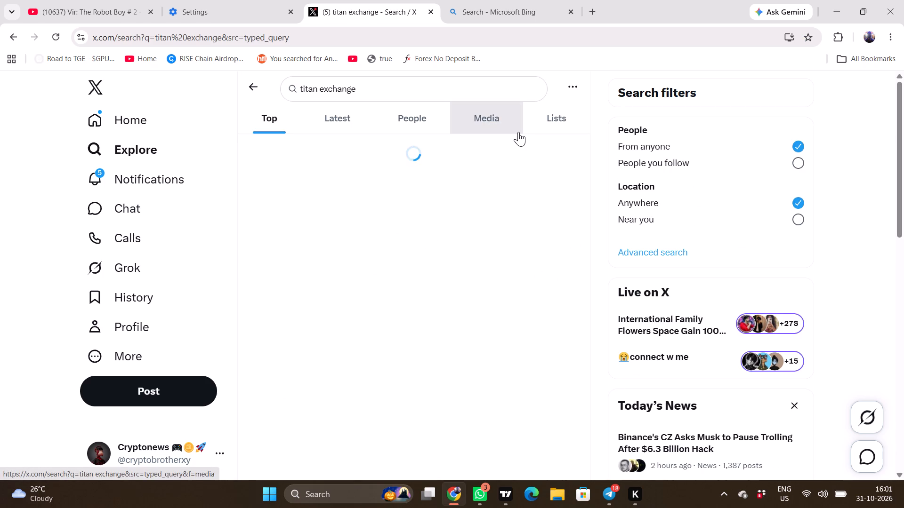
Read the top posts about Titan Exchange, expanding the full text of the testnet launch post and the Canton Network post.
{"action": "scroll", "coordinate": [404, 303], "scroll_direction": "down", "scroll_amount": 1}
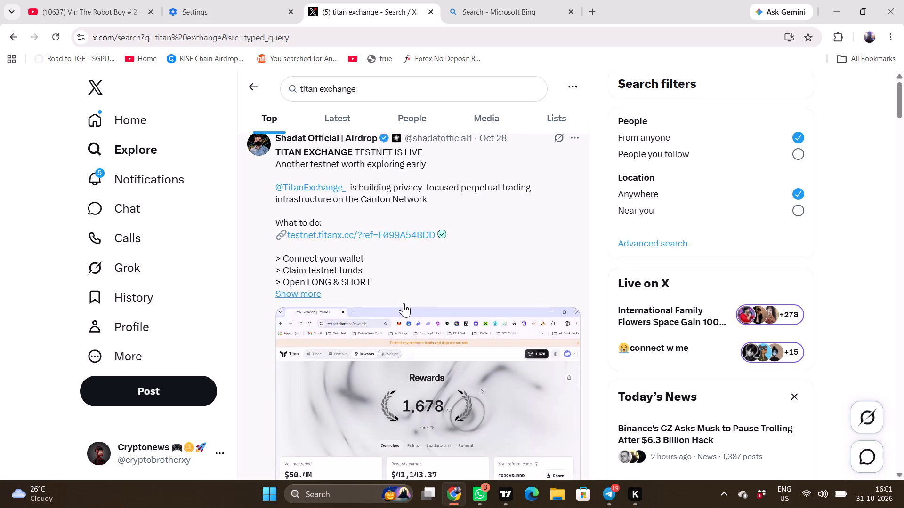
{"action": "scroll", "coordinate": [404, 303], "scroll_direction": "down", "scroll_amount": 1}
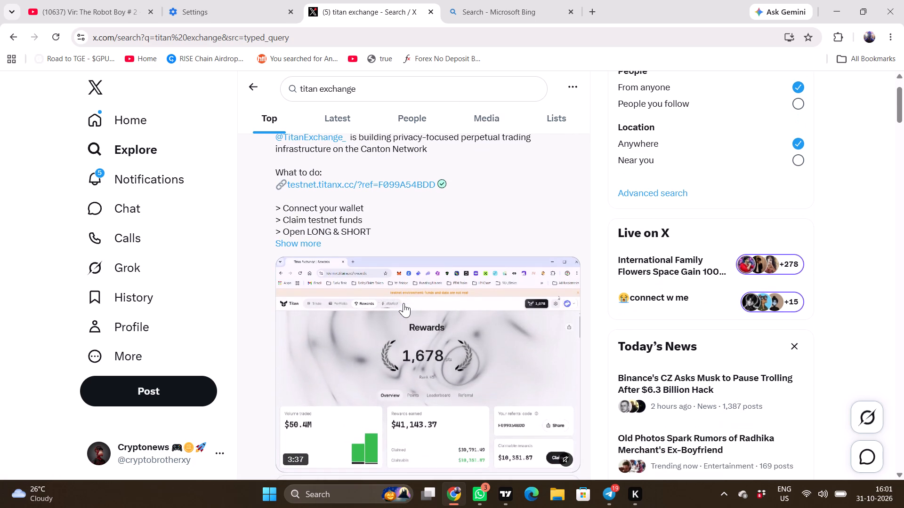
{"action": "left_click", "coordinate": [305, 242]}
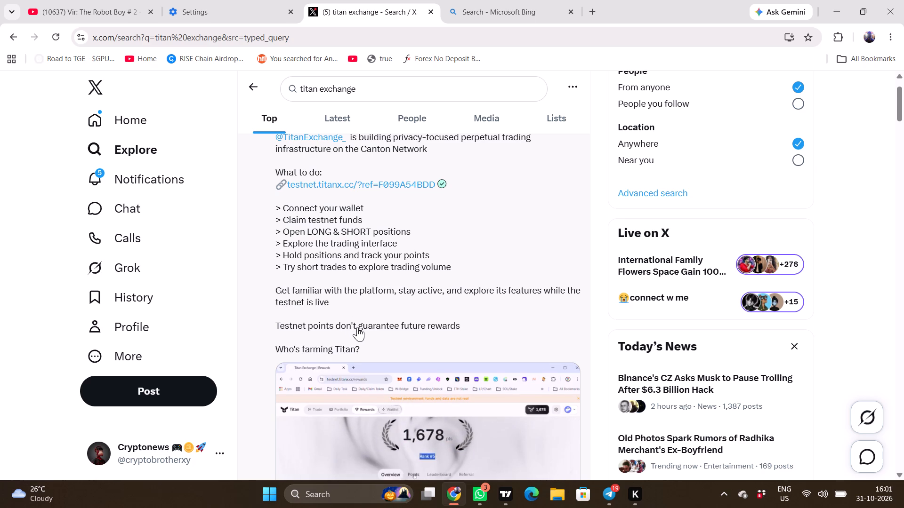
{"action": "scroll", "coordinate": [357, 327], "scroll_direction": "down", "scroll_amount": 3}
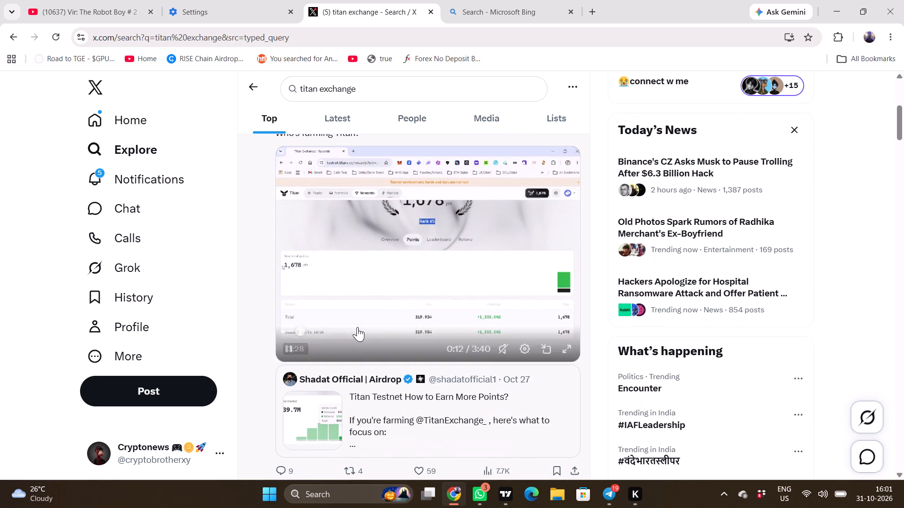
{"action": "scroll", "coordinate": [357, 327], "scroll_direction": "down", "scroll_amount": 2}
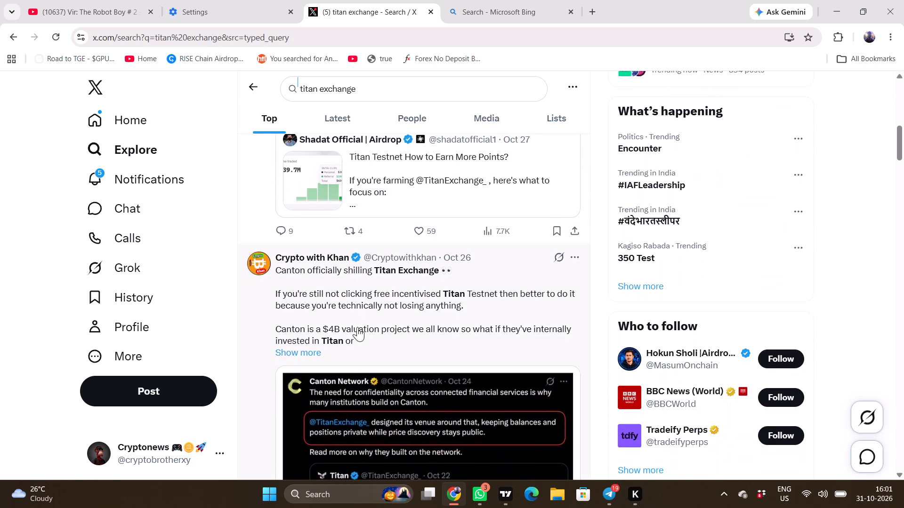
{"action": "scroll", "coordinate": [357, 327], "scroll_direction": "up", "scroll_amount": 1}
{"action": "scroll", "coordinate": [357, 327], "scroll_direction": "down", "scroll_amount": 1}
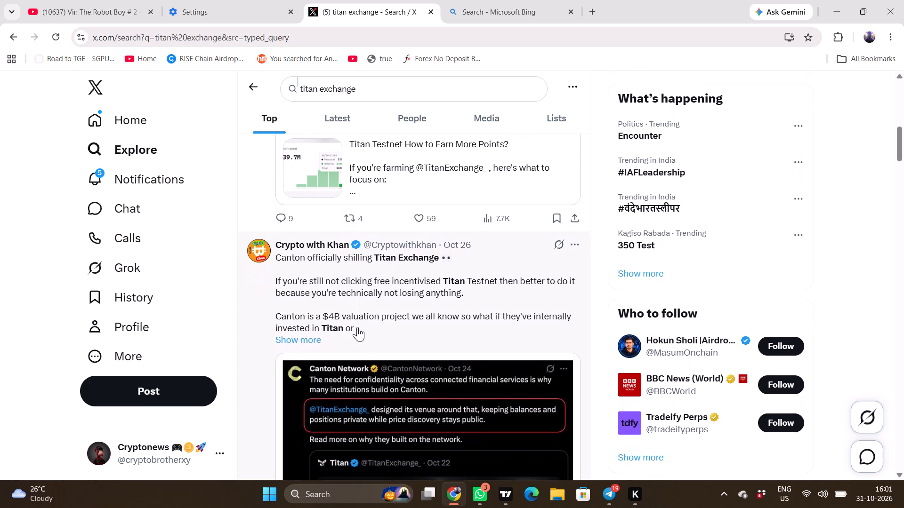
{"action": "scroll", "coordinate": [357, 327], "scroll_direction": "down", "scroll_amount": 1}
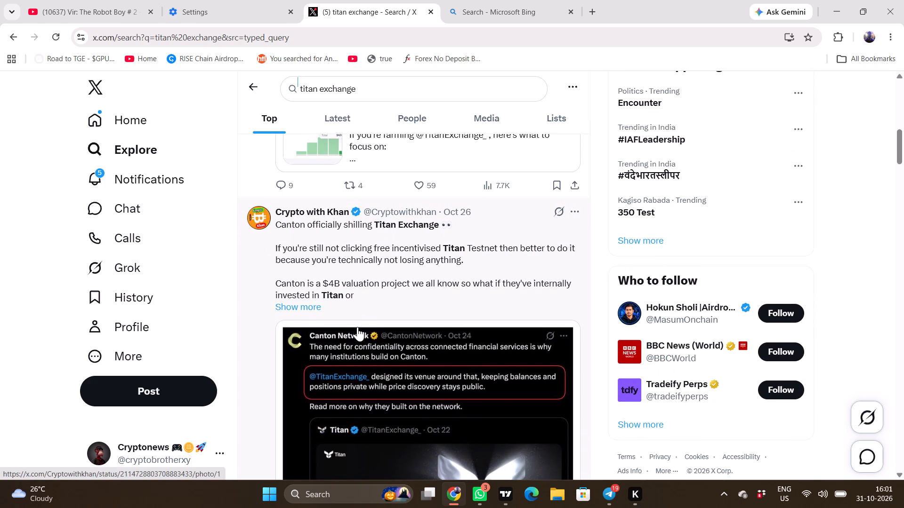
{"action": "scroll", "coordinate": [357, 327], "scroll_direction": "down", "scroll_amount": 1}
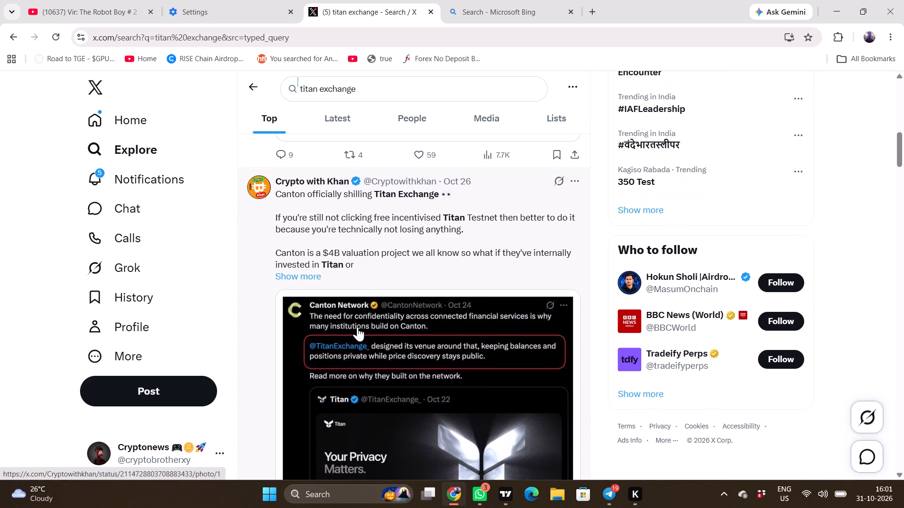
{"action": "scroll", "coordinate": [357, 327], "scroll_direction": "down", "scroll_amount": 1}
{"action": "left_click", "coordinate": [315, 259]}
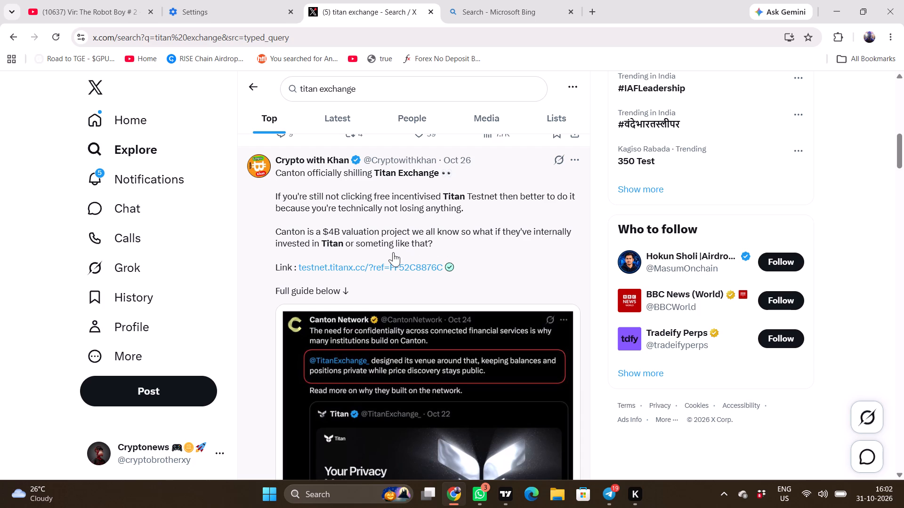
Open the testnet.titanx.cc link from the "TITAN EXCHANGE TESTNET IS LIVE" post.
{"action": "scroll", "coordinate": [395, 277], "scroll_direction": "up", "scroll_amount": 6}
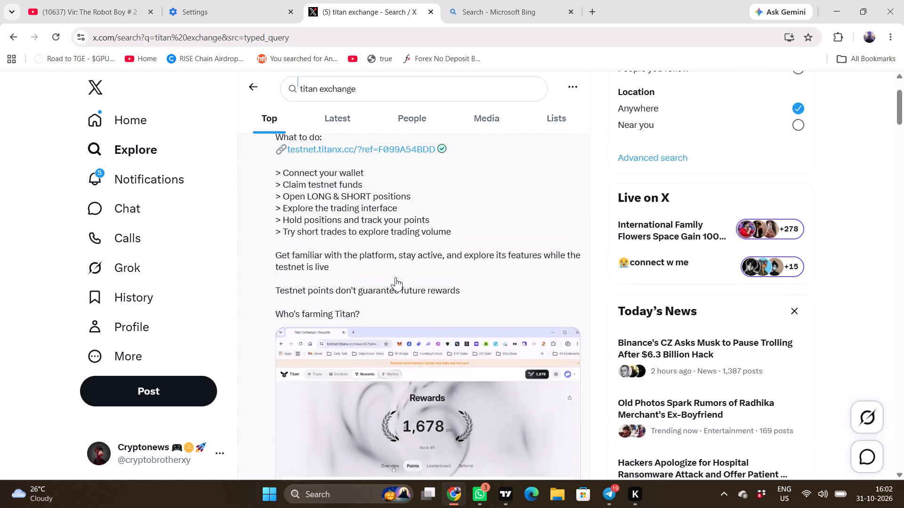
{"action": "scroll", "coordinate": [395, 277], "scroll_direction": "up", "scroll_amount": 1}
{"action": "left_click", "coordinate": [398, 242]}
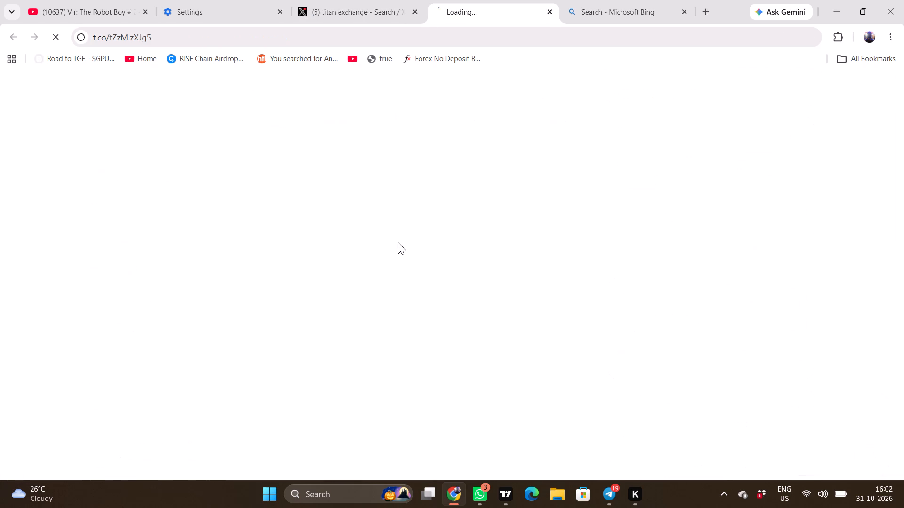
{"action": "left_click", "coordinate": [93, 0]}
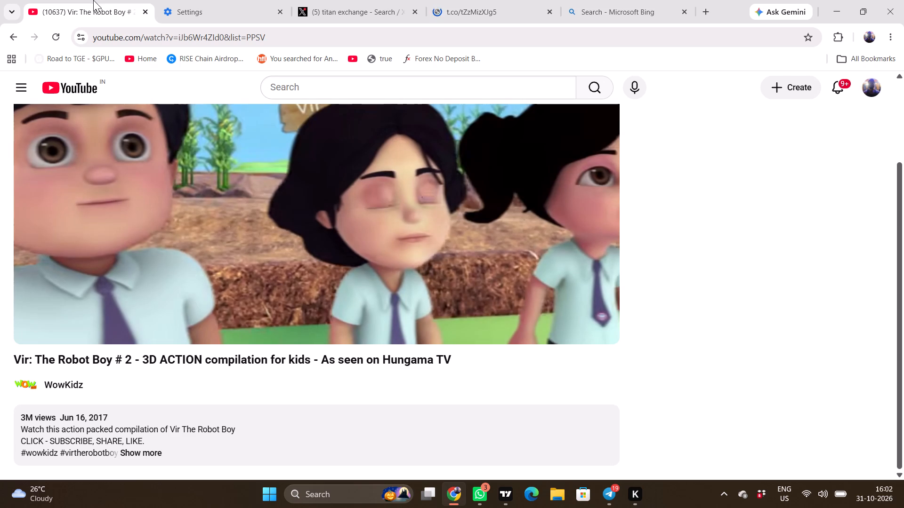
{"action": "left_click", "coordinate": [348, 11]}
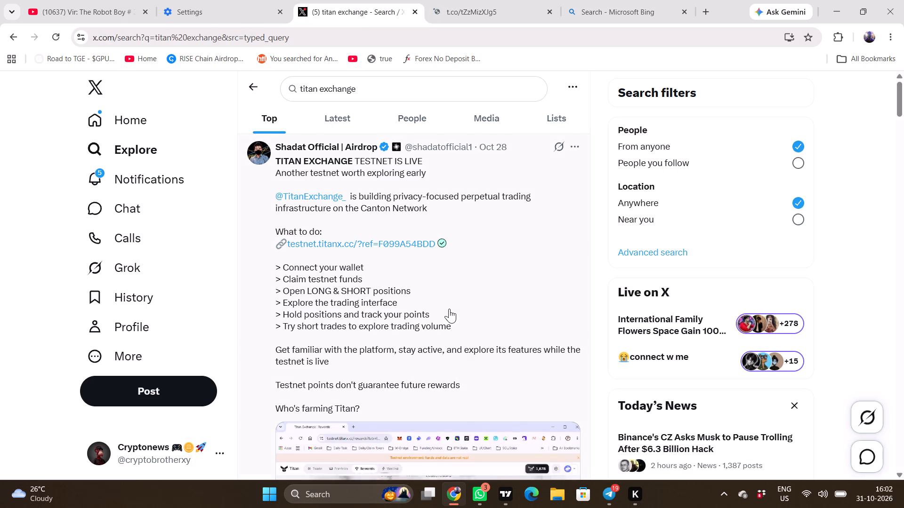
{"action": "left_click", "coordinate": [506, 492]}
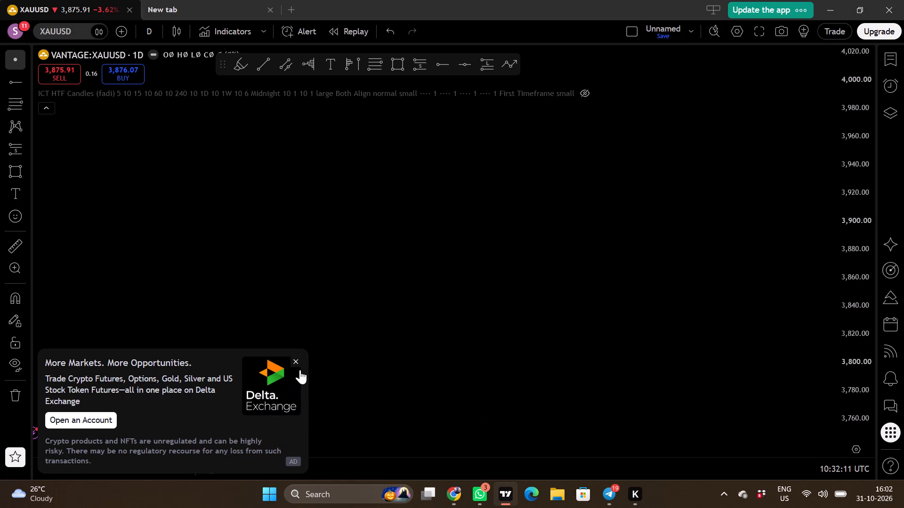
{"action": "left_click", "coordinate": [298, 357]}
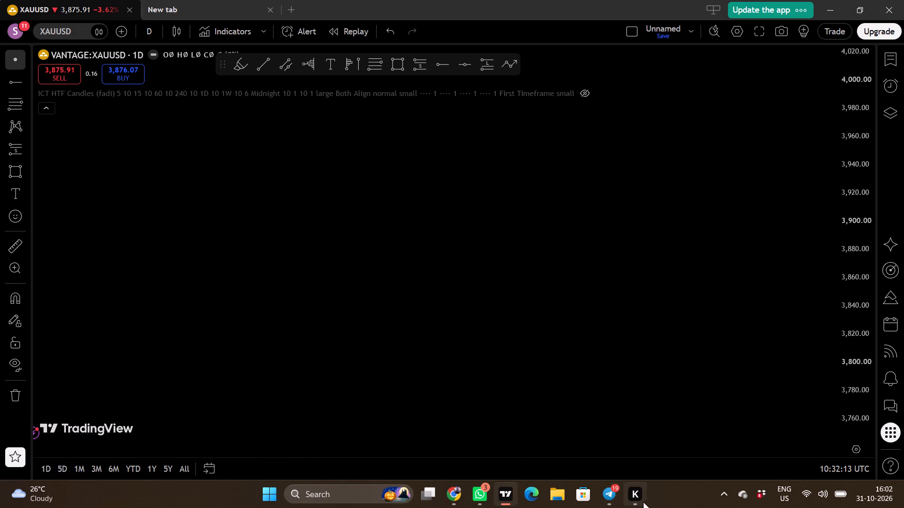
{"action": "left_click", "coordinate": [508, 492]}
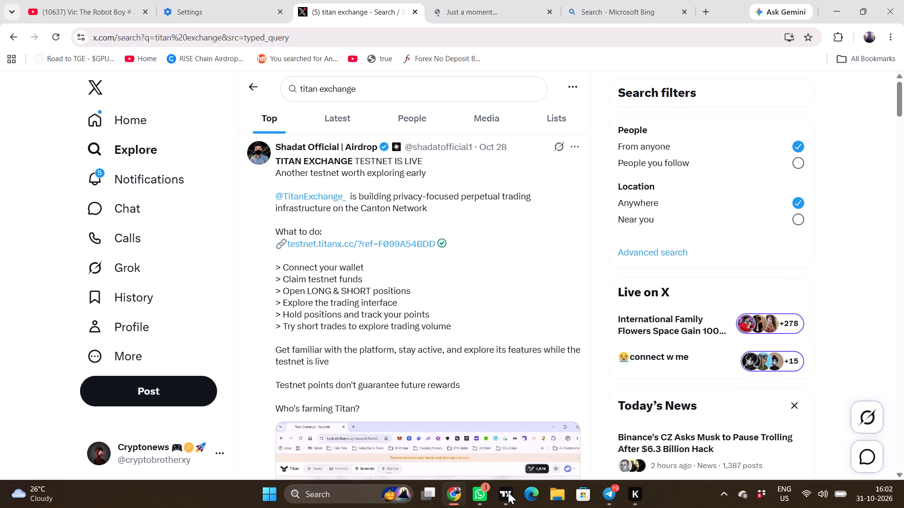
Bring up the opened Titan testnet page.
{"action": "left_click", "coordinate": [463, 8]}
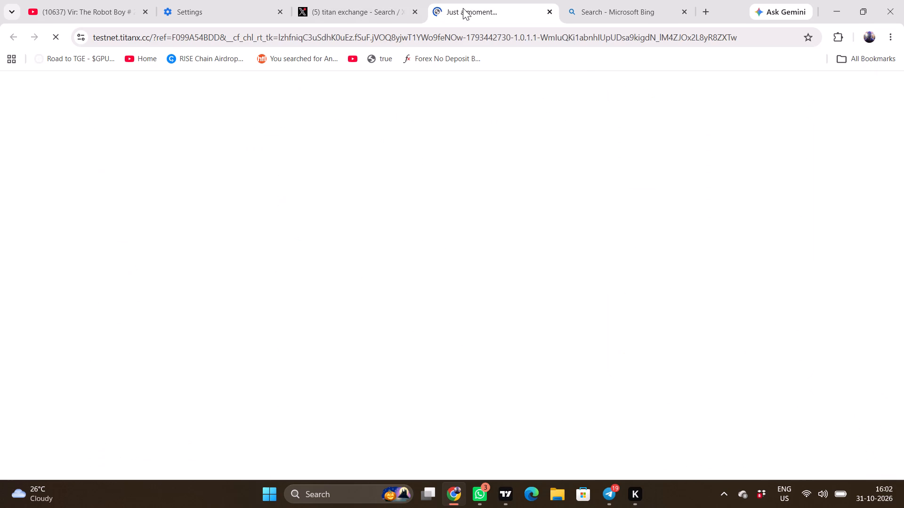
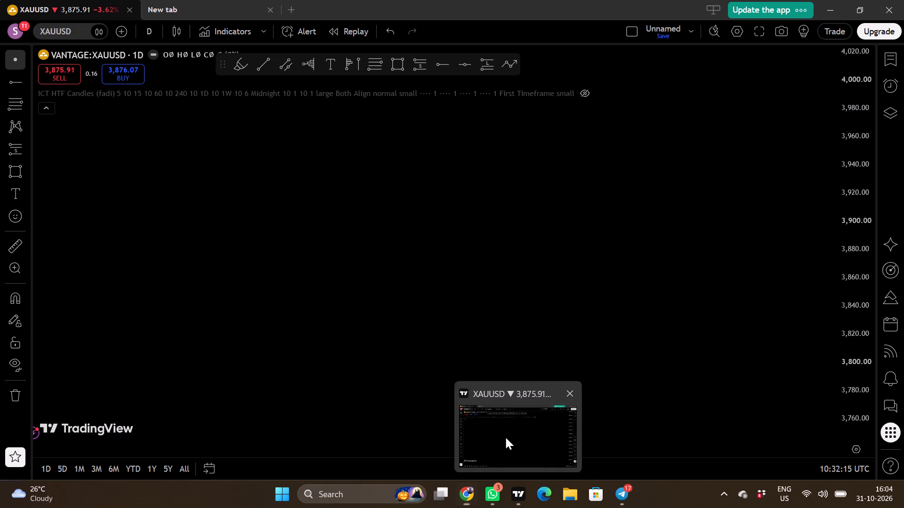
Switch from TradingView back to the Chrome browser.
{"action": "left_click", "coordinate": [462, 489]}
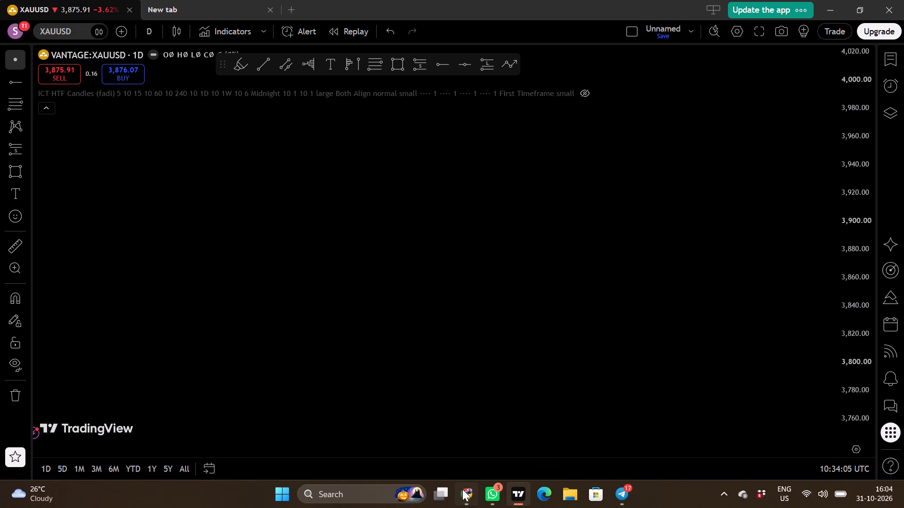
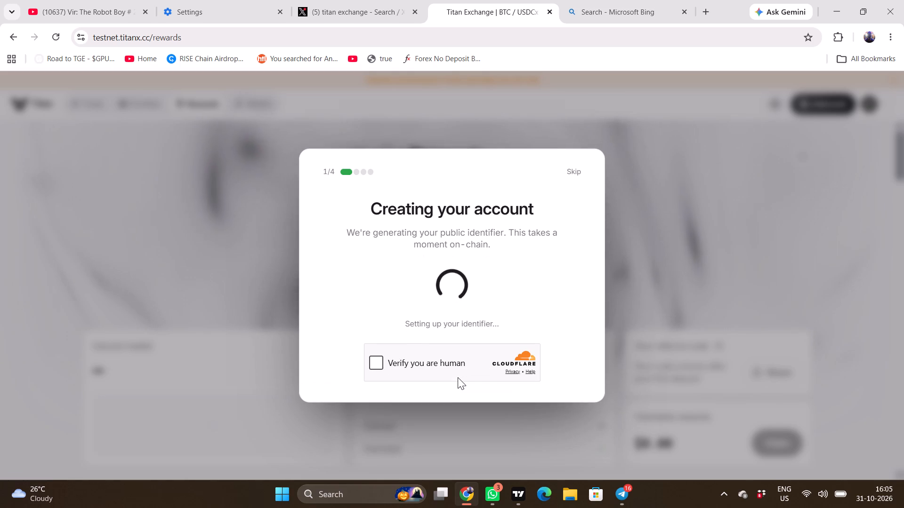
Complete the Cloudflare human verification for creating the Titan testnet account.
{"action": "left_click", "coordinate": [383, 364]}
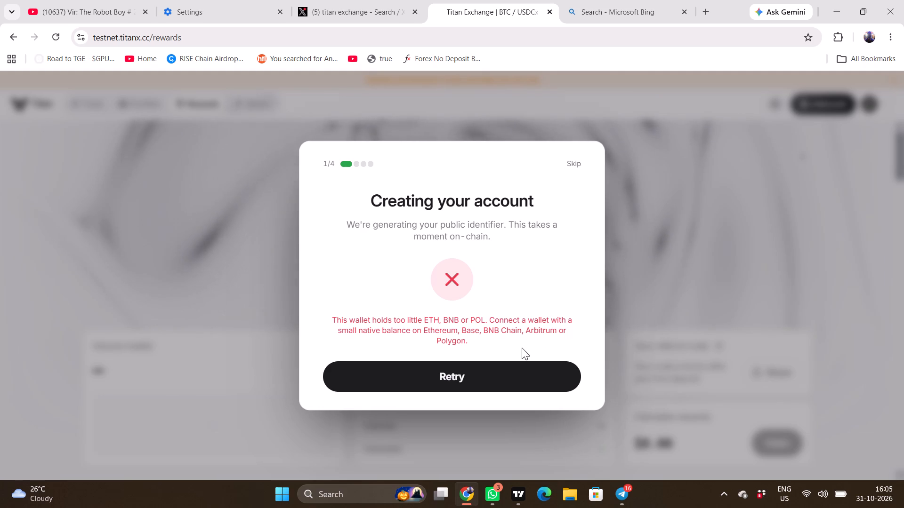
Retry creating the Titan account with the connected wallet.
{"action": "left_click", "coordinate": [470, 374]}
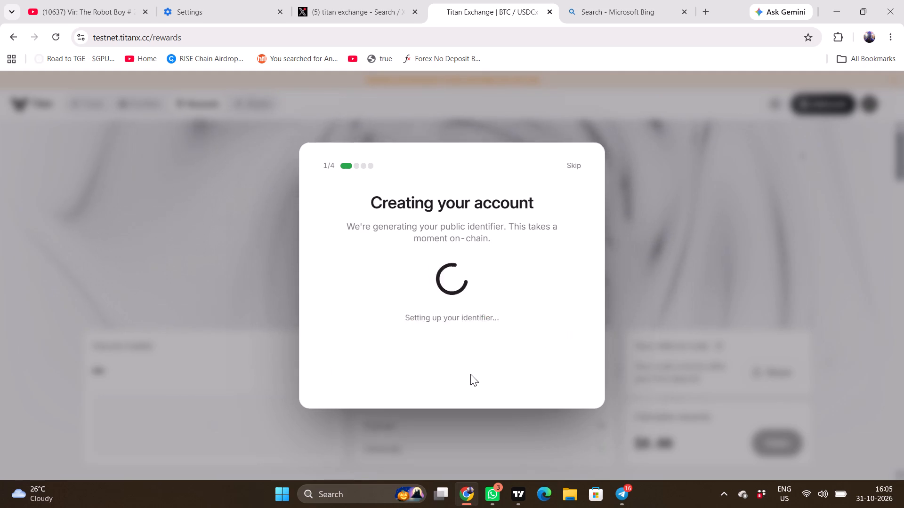
Open the OKX Wallet extension and examine the connected account's crypto balances.
{"action": "left_click", "coordinate": [835, 35]}
{"action": "scroll", "coordinate": [725, 206], "scroll_direction": "down", "scroll_amount": 4}
{"action": "scroll", "coordinate": [723, 150], "scroll_direction": "down", "scroll_amount": 1}
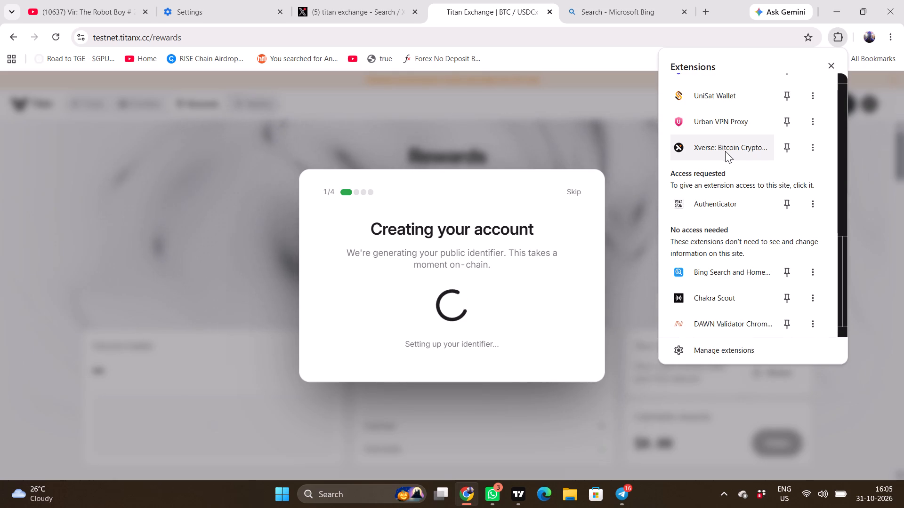
{"action": "scroll", "coordinate": [721, 172], "scroll_direction": "up", "scroll_amount": 3}
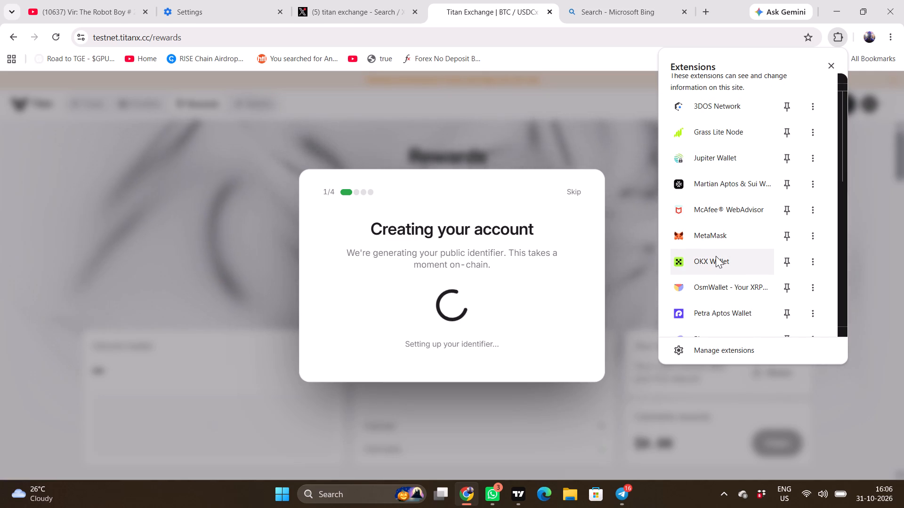
{"action": "left_click", "coordinate": [716, 258]}
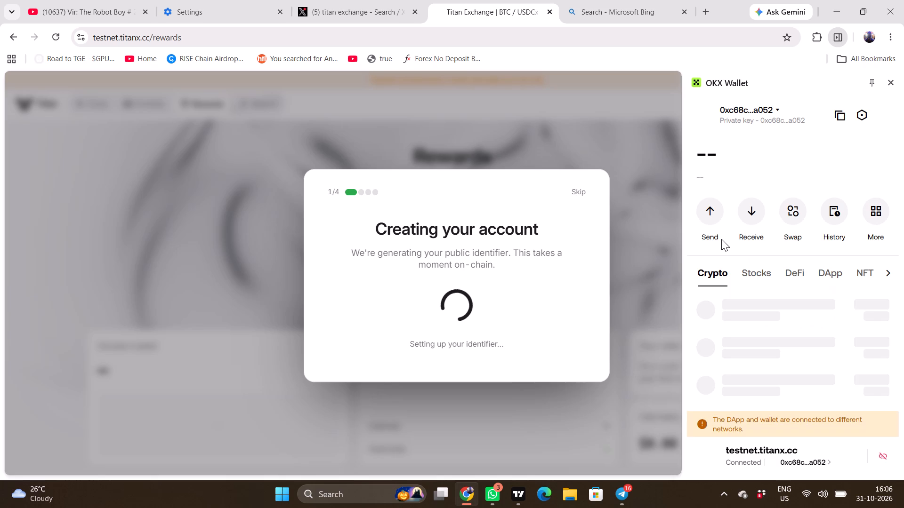
{"action": "scroll", "coordinate": [754, 236], "scroll_direction": "down", "scroll_amount": 1}
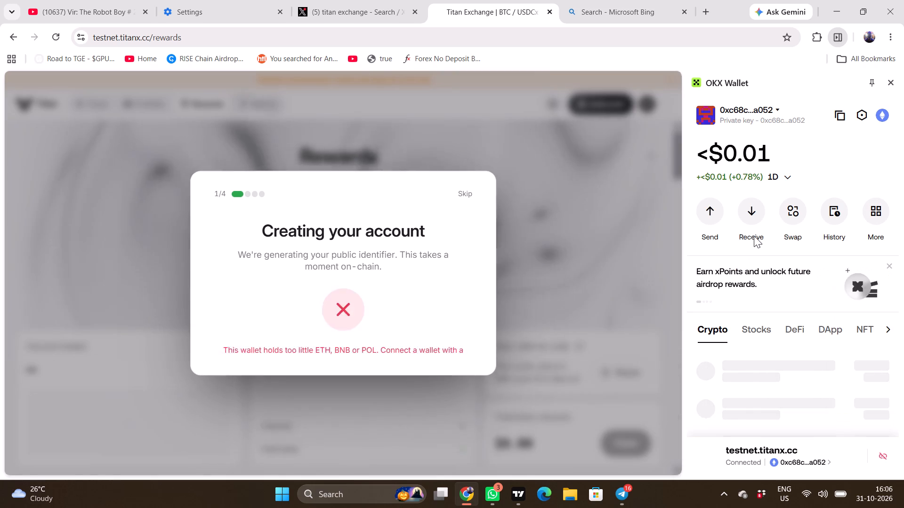
{"action": "scroll", "coordinate": [754, 236], "scroll_direction": "up", "scroll_amount": 1}
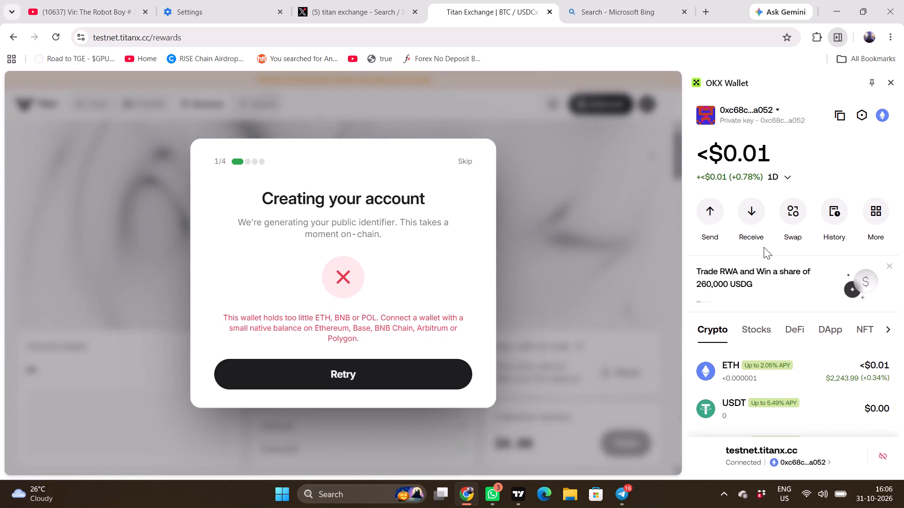
{"action": "scroll", "coordinate": [782, 378], "scroll_direction": "down", "scroll_amount": 1}
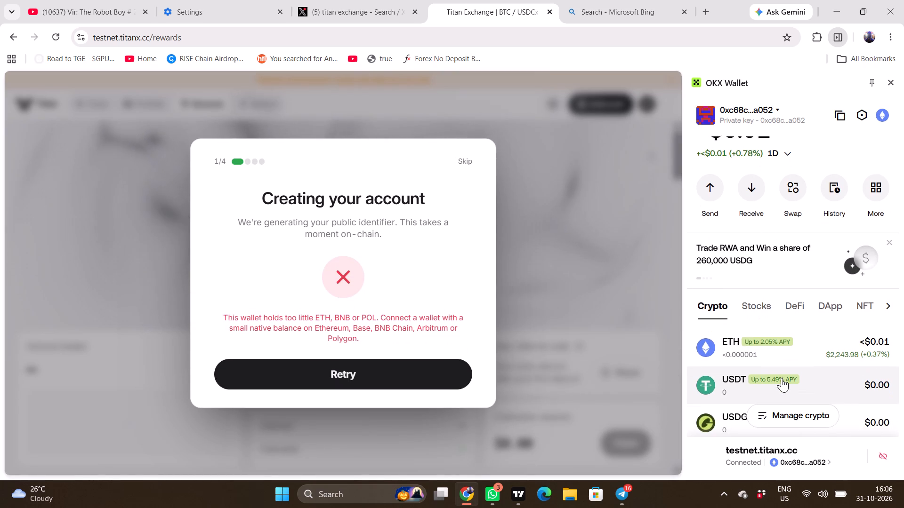
{"action": "scroll", "coordinate": [782, 378], "scroll_direction": "down", "scroll_amount": 2}
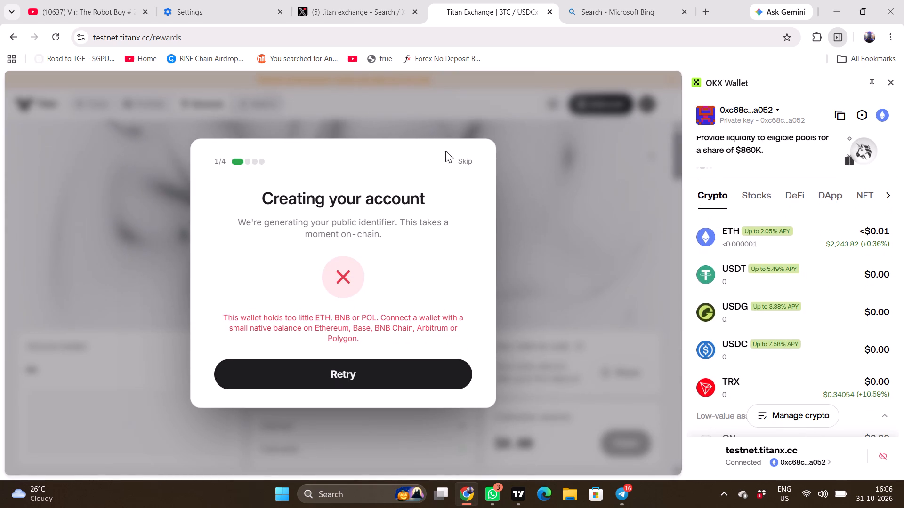
Skip the account creation and close the OKX Wallet side view.
{"action": "left_click", "coordinate": [471, 159]}
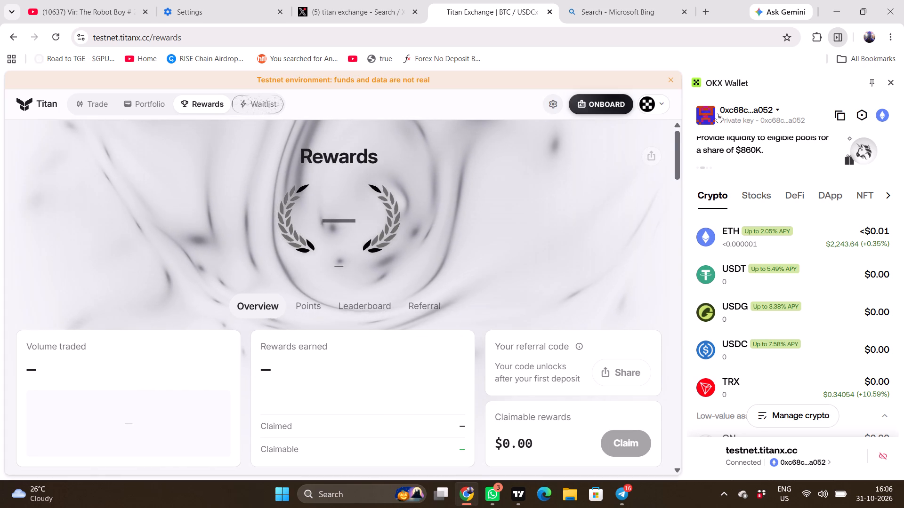
{"action": "left_click", "coordinate": [890, 84]}
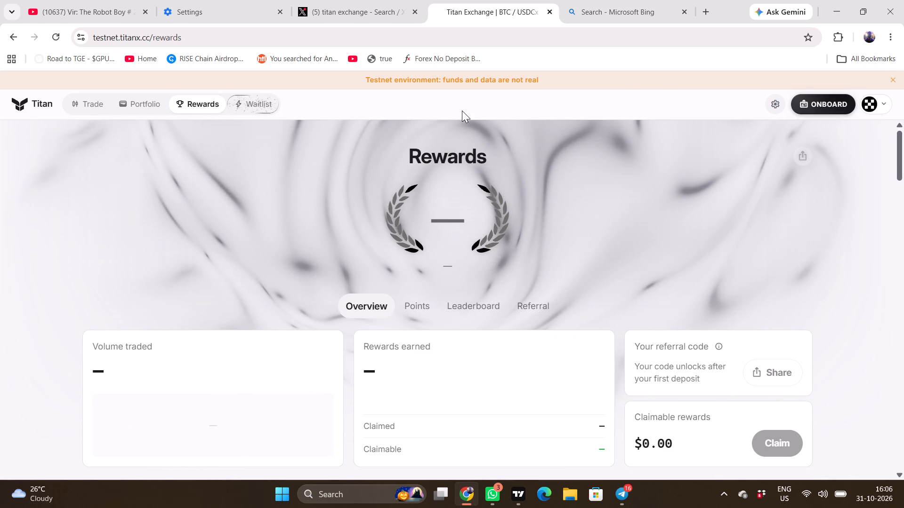
Review the connected wallet's account details and the Overview and Points sections of the Rewards page.
{"action": "left_click", "coordinate": [883, 104]}
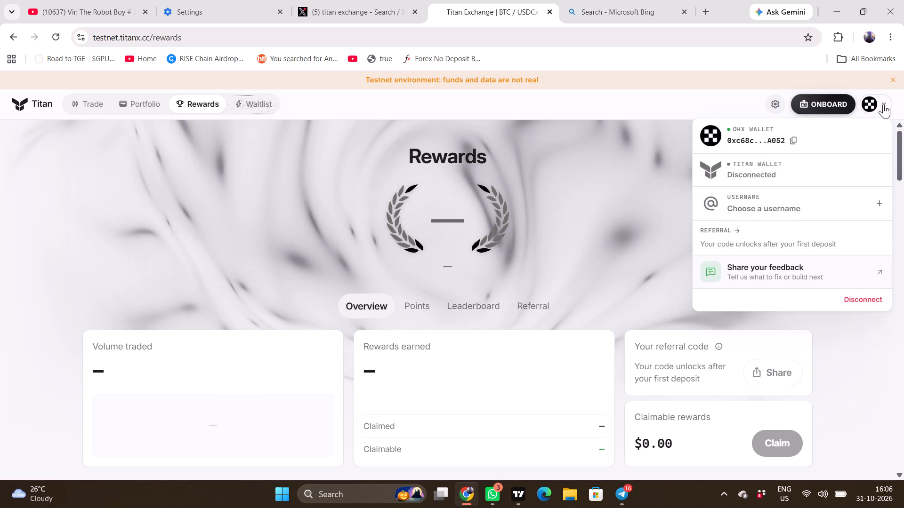
{"action": "left_click", "coordinate": [520, 199]}
{"action": "left_click", "coordinate": [197, 108]}
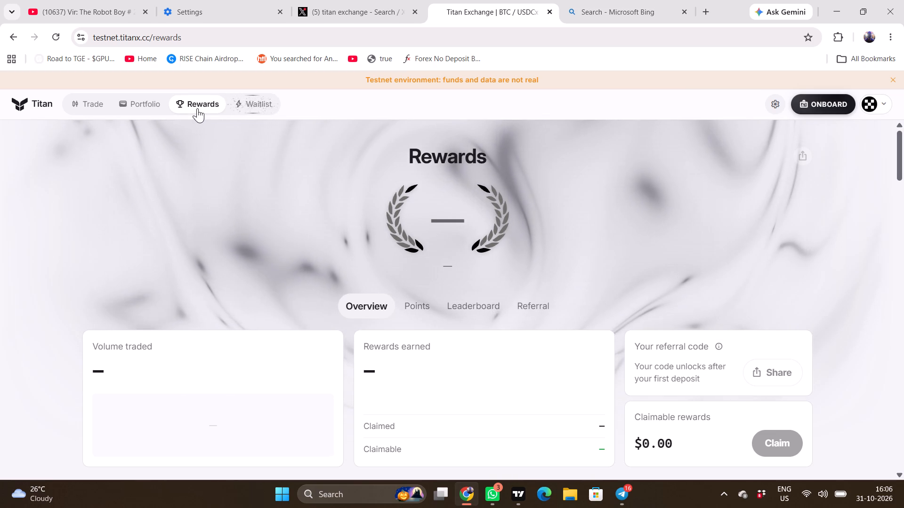
{"action": "scroll", "coordinate": [329, 244], "scroll_direction": "down", "scroll_amount": 2}
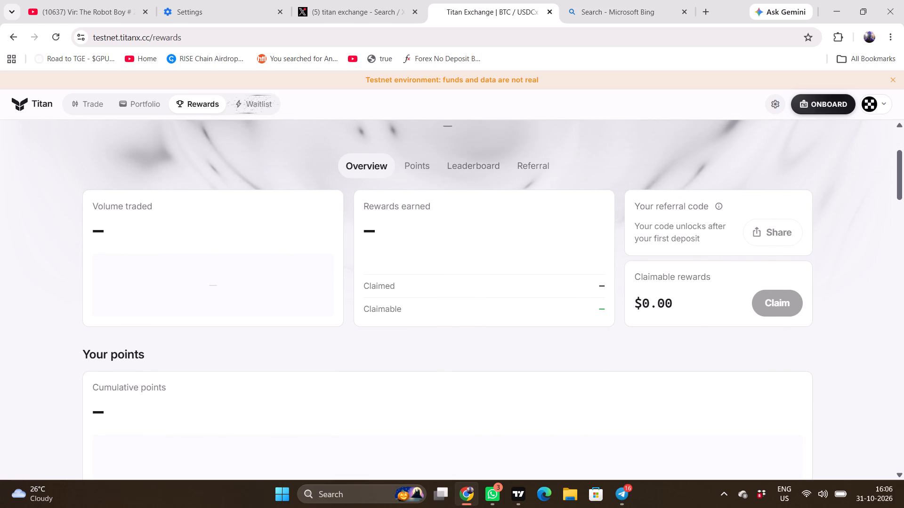
{"action": "scroll", "coordinate": [482, 277], "scroll_direction": "up", "scroll_amount": 1}
{"action": "left_click", "coordinate": [422, 209]}
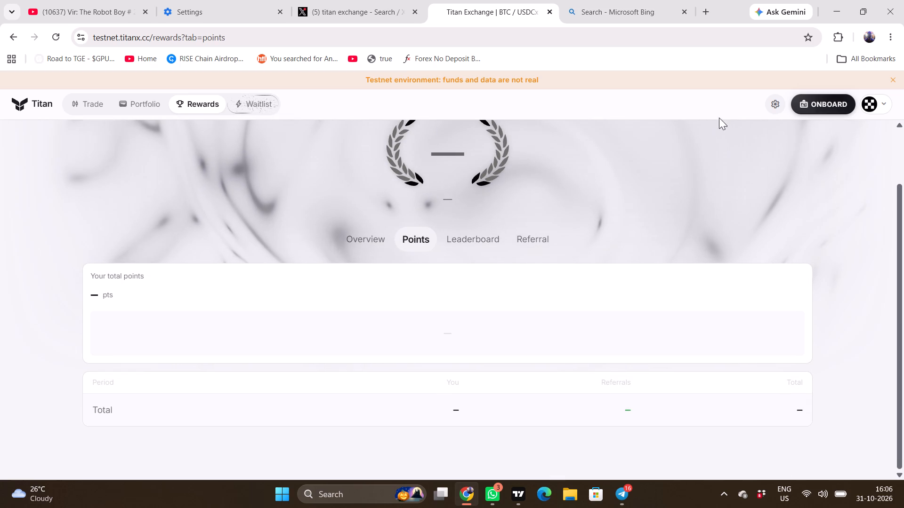
Go to the testnet's Portfolio page.
{"action": "left_click", "coordinate": [145, 104]}
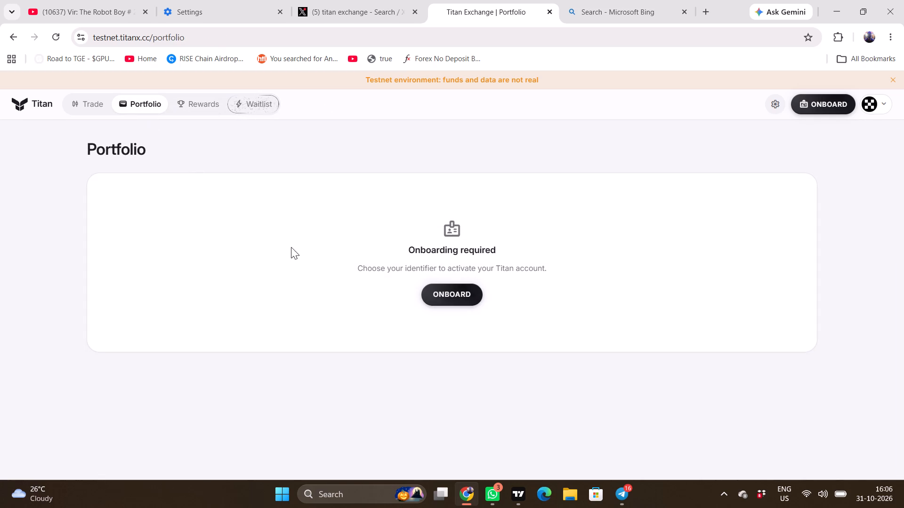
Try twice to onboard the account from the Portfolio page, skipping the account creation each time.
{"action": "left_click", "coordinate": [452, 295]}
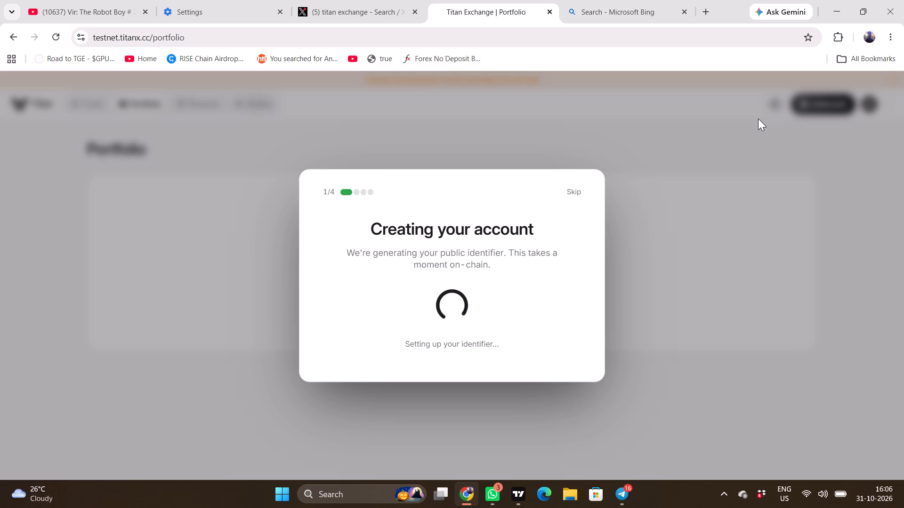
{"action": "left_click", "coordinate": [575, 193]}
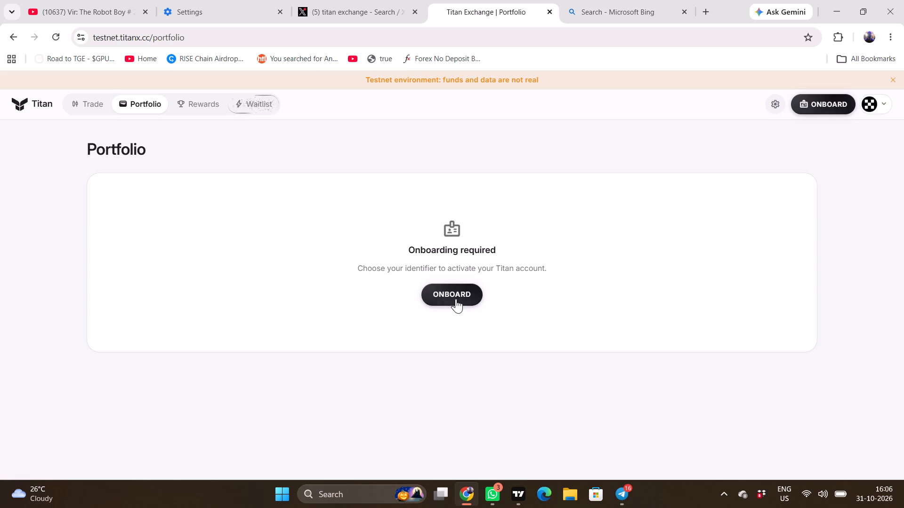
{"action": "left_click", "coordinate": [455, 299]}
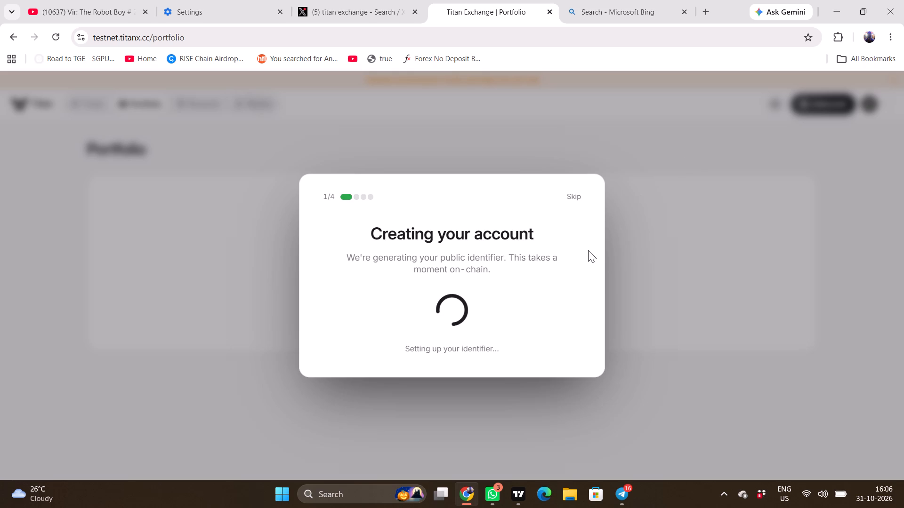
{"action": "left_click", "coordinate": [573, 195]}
Disconnect the OKX wallet from the Titan testnet.
{"action": "left_click", "coordinate": [883, 101]}
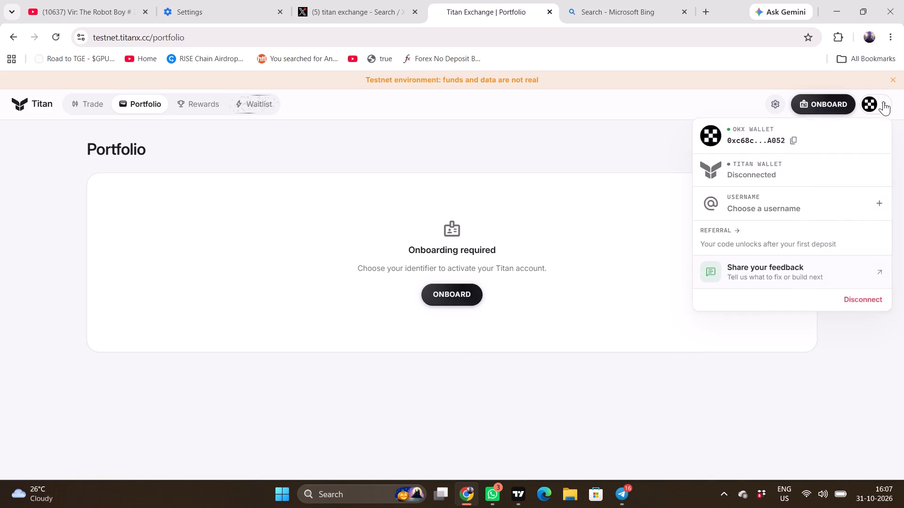
{"action": "left_click", "coordinate": [860, 300]}
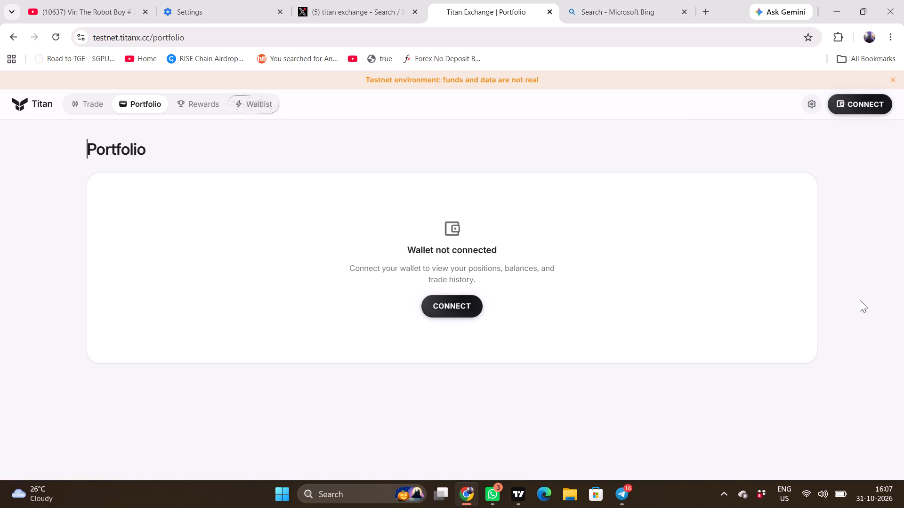
Start connecting a wallet from the Portfolio page.
{"action": "left_click", "coordinate": [458, 303]}
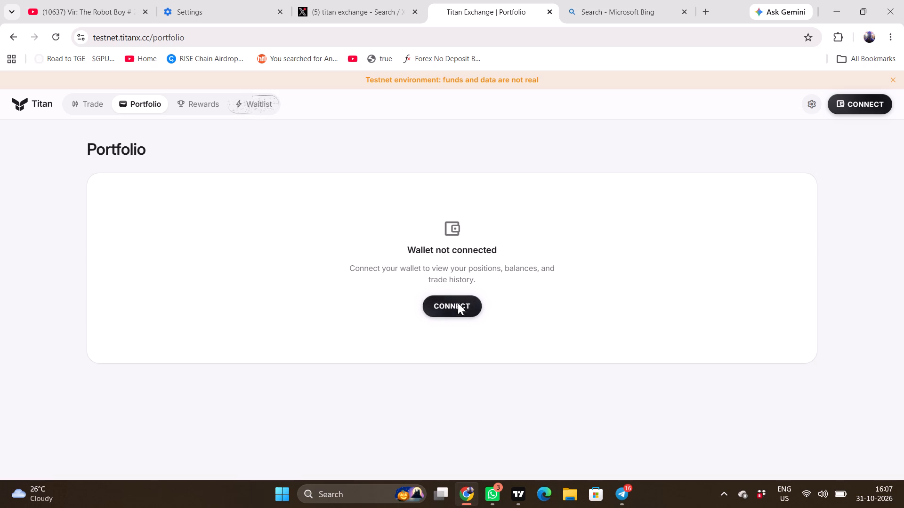
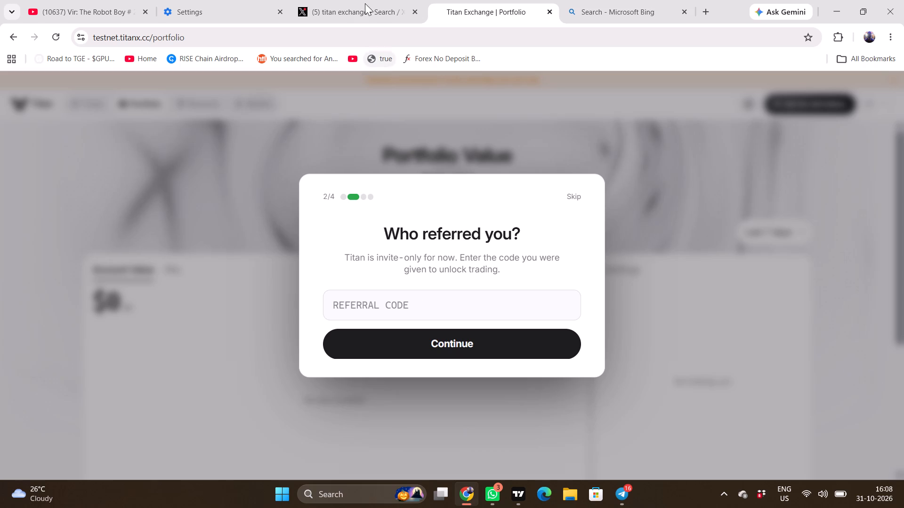
Return to the X search results for titan exchange and open the "TITAN EXCHANGE TESTNET IS LIVE" post containing the referral link.
{"action": "left_click", "coordinate": [364, 3]}
{"action": "scroll", "coordinate": [407, 228], "scroll_direction": "down", "scroll_amount": 1}
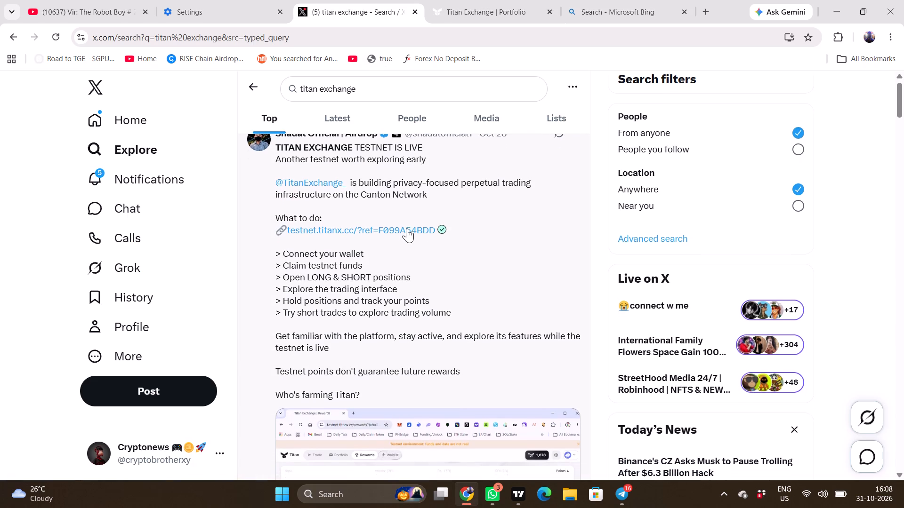
{"action": "scroll", "coordinate": [407, 228], "scroll_direction": "down", "scroll_amount": 1}
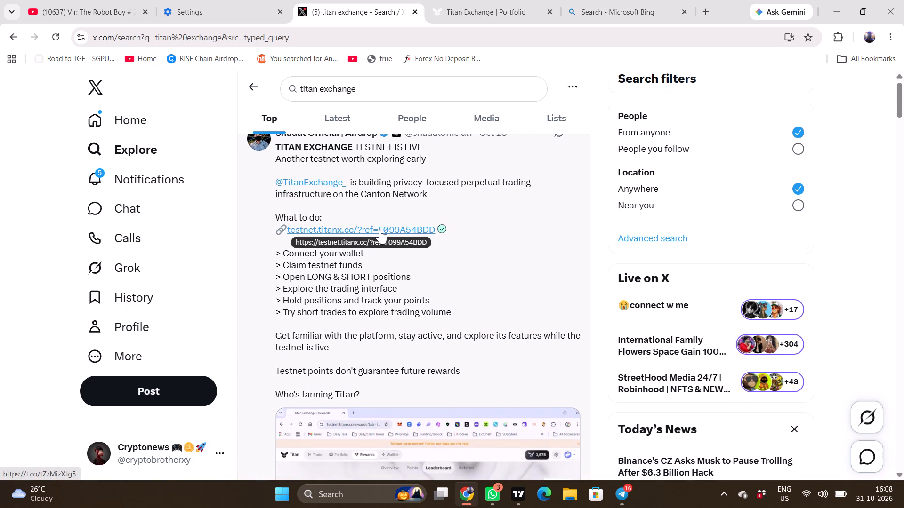
{"action": "left_click_drag", "start_coordinate": [380, 230], "coordinate": [393, 289]}
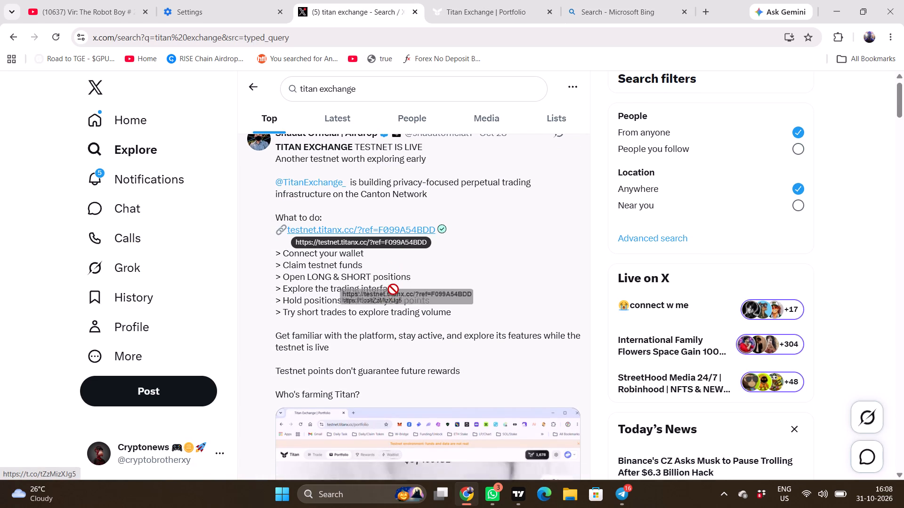
{"action": "left_click_drag", "start_coordinate": [393, 289], "coordinate": [393, 289]}
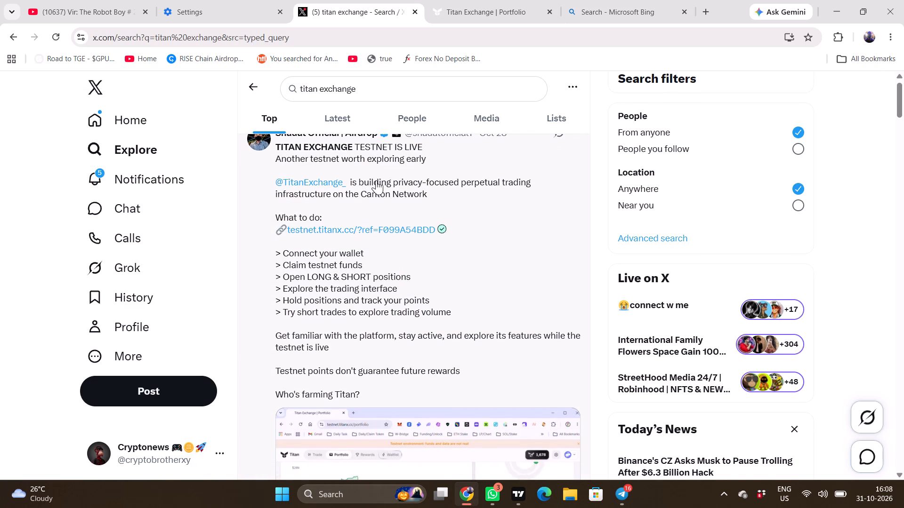
{"action": "scroll", "coordinate": [428, 208], "scroll_direction": "down", "scroll_amount": 5}
{"action": "scroll", "coordinate": [428, 208], "scroll_direction": "up", "scroll_amount": 6}
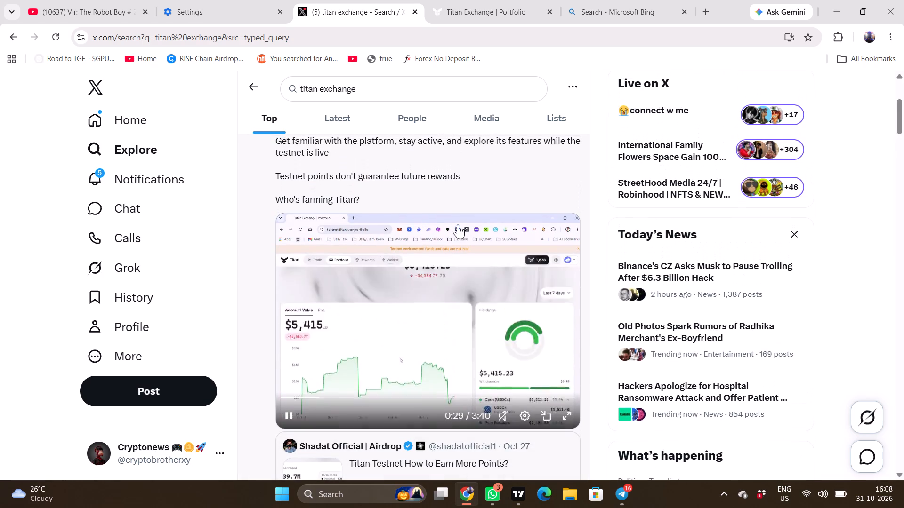
{"action": "left_click", "coordinate": [458, 221]}
{"action": "left_click", "coordinate": [456, 189]}
{"action": "double_click", "coordinate": [374, 88]}
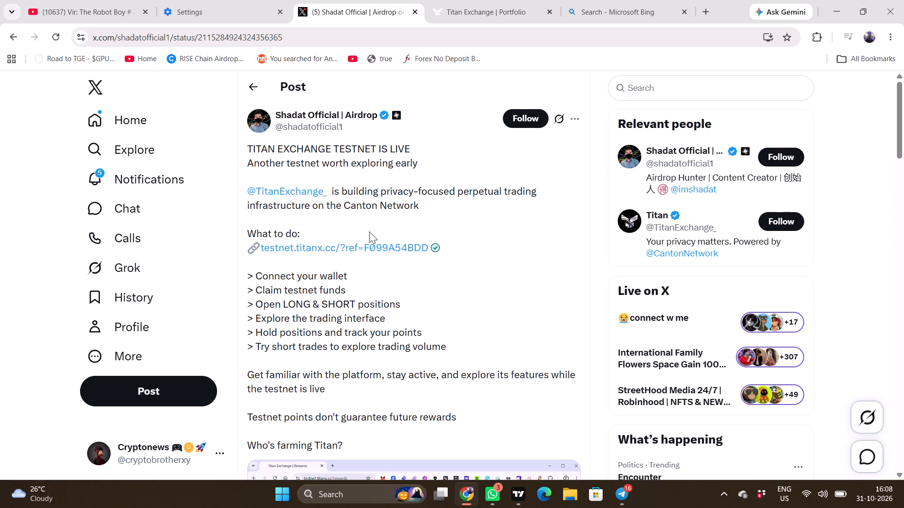
Copy the post text that includes the testnet.titanx.cc referral link below "What to do:".
{"action": "scroll", "coordinate": [371, 277], "scroll_direction": "down", "scroll_amount": 1}
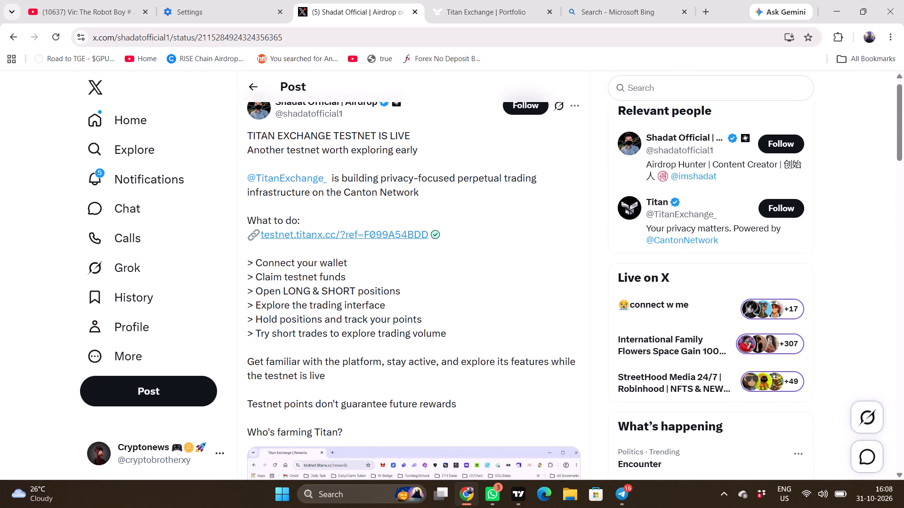
{"action": "left_click_drag", "start_coordinate": [361, 177], "coordinate": [445, 235]}
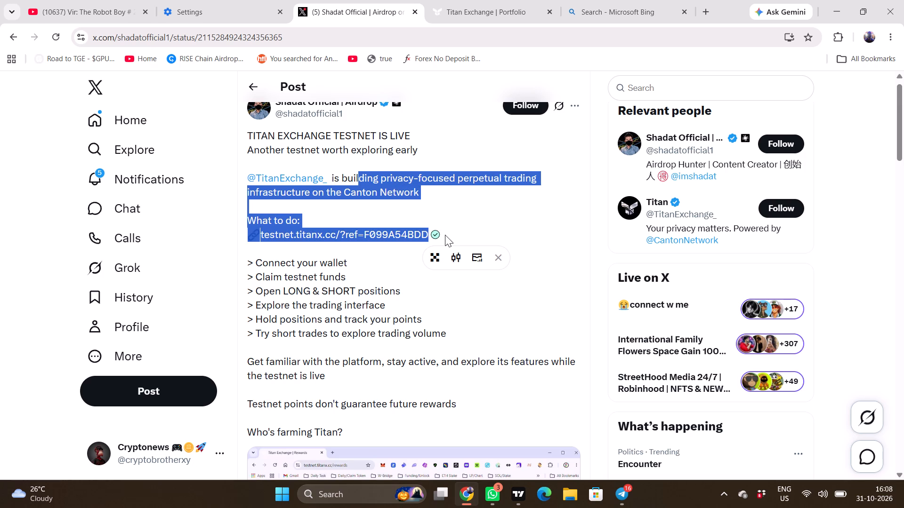
{"action": "left_click", "coordinate": [445, 235]}
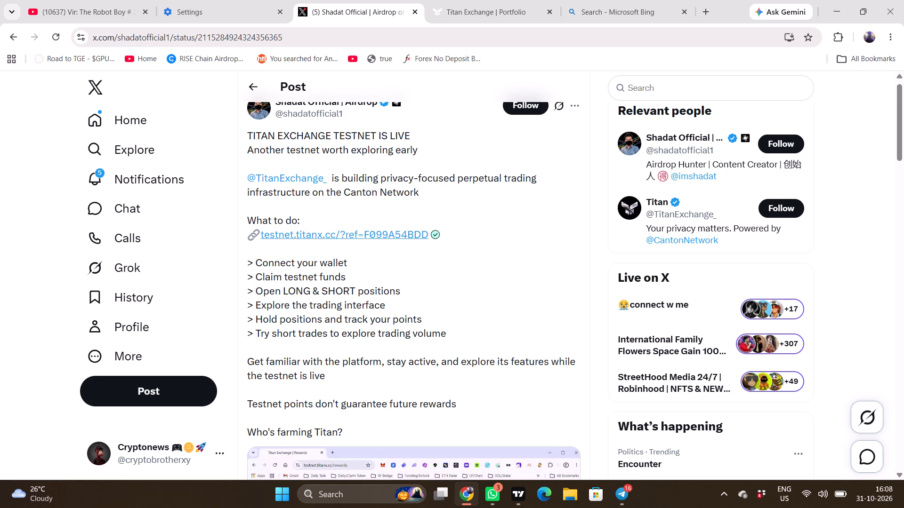
{"action": "left_click_drag", "start_coordinate": [262, 220], "coordinate": [441, 231]}
{"action": "right_click", "coordinate": [441, 231]}
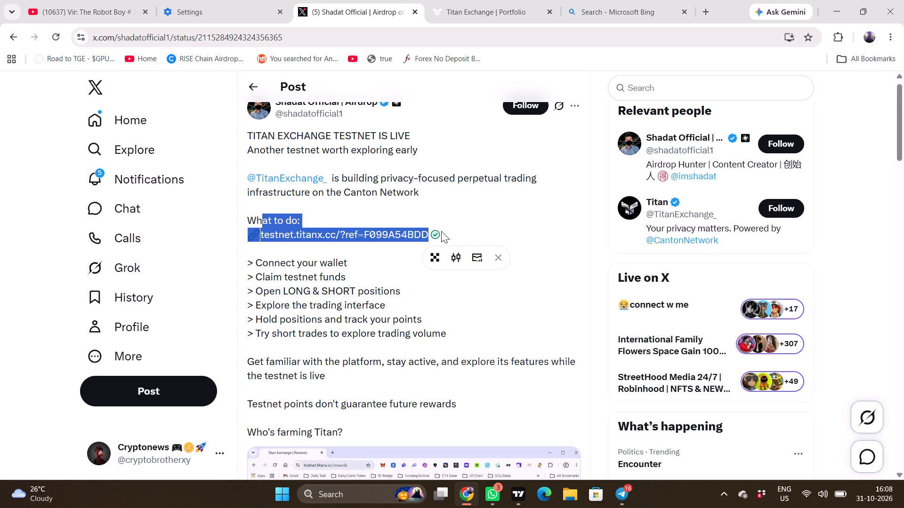
{"action": "left_click", "coordinate": [492, 246]}
Replace the X post's address in the address bar with the copied referral link text.
{"action": "left_click", "coordinate": [323, 37]}
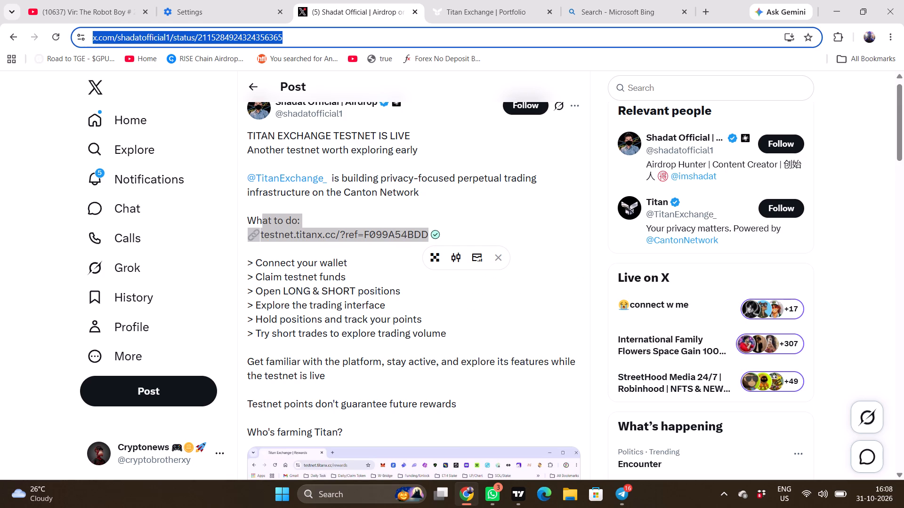
{"action": "key", "text": "BackSpace"}
{"action": "right_click", "coordinate": [323, 37]}
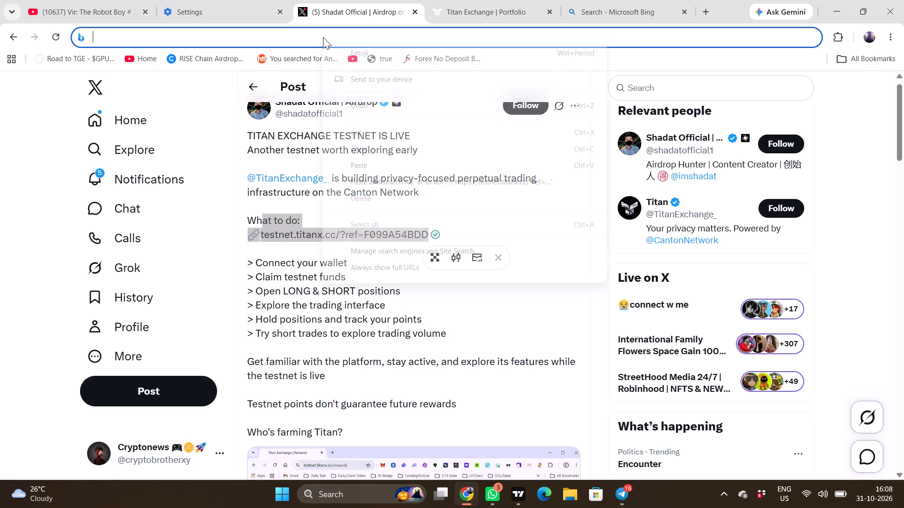
{"action": "left_click", "coordinate": [375, 171]}
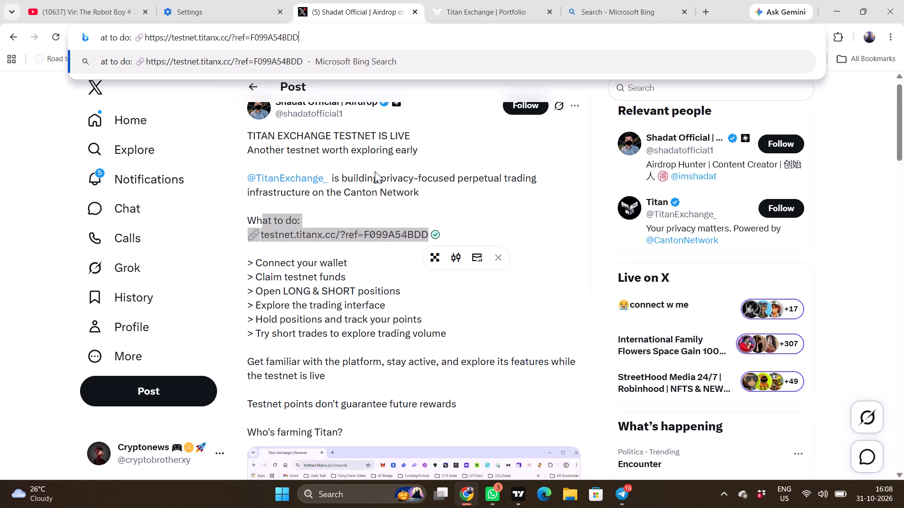
{"action": "left_click", "coordinate": [250, 37]}
{"action": "key", "text": "BackSpace"}
{"action": "key", "text": "BackSpace"}
{"action": "key", "text": "BackSpace"}
{"action": "key", "text": "BackSpace"}
{"action": "key", "text": "BackSpace"}
{"action": "key", "text": "BackSpace"}
{"action": "key", "text": "BackSpace"}
{"action": "key", "text": "BackSpace"}
{"action": "key", "text": "BackSpace"}
{"action": "key", "text": "BackSpace"}
{"action": "key", "text": "BackSpace"}
{"action": "key", "text": "BackSpace"}
{"action": "key", "text": "BackSpace"}
{"action": "key", "text": "BackSpace"}
{"action": "key", "text": "BackSpace"}
{"action": "key", "text": "BackSpace"}
{"action": "key", "text": "BackSpace"}
{"action": "key", "text": "BackSpace"}
{"action": "key", "text": "BackSpace"}
{"action": "key", "text": "BackSpace"}
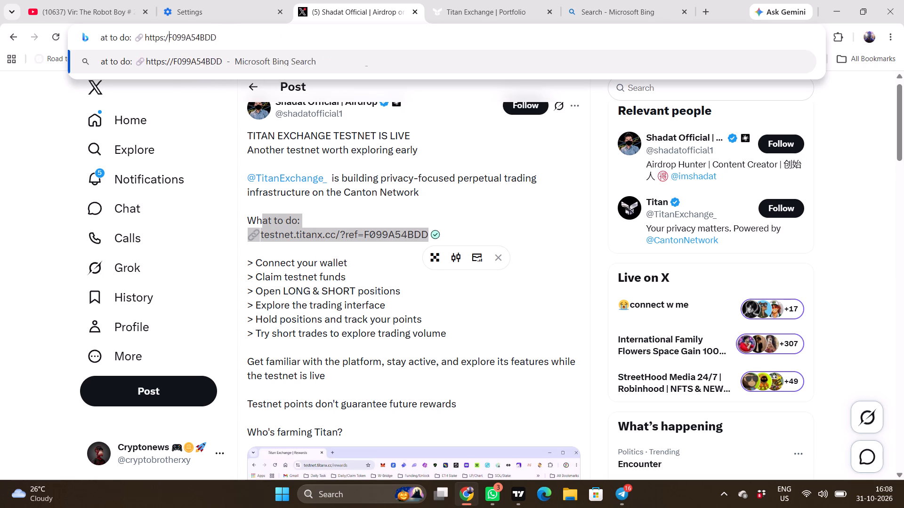
{"action": "key", "text": "BackSpace"}
{"action": "key", "text": "BackSpace"}
{"action": "key", "text": "BackSpace"}
{"action": "key", "text": "BackSpace"}
{"action": "key", "text": "BackSpace"}
{"action": "key", "text": "BackSpace"}
{"action": "key", "text": "BackSpace"}
{"action": "key", "text": "BackSpace"}
{"action": "key", "text": "BackSpace"}
{"action": "key", "text": "BackSpace"}
{"action": "key", "text": "BackSpace"}
{"action": "key", "text": "BackSpace"}
{"action": "key", "text": "BackSpace"}
{"action": "key", "text": "BackSpace"}
{"action": "key", "text": "BackSpace"}
{"action": "key", "text": "BackSpace"}
{"action": "key", "text": "BackSpace"}
{"action": "key", "text": "BackSpace"}
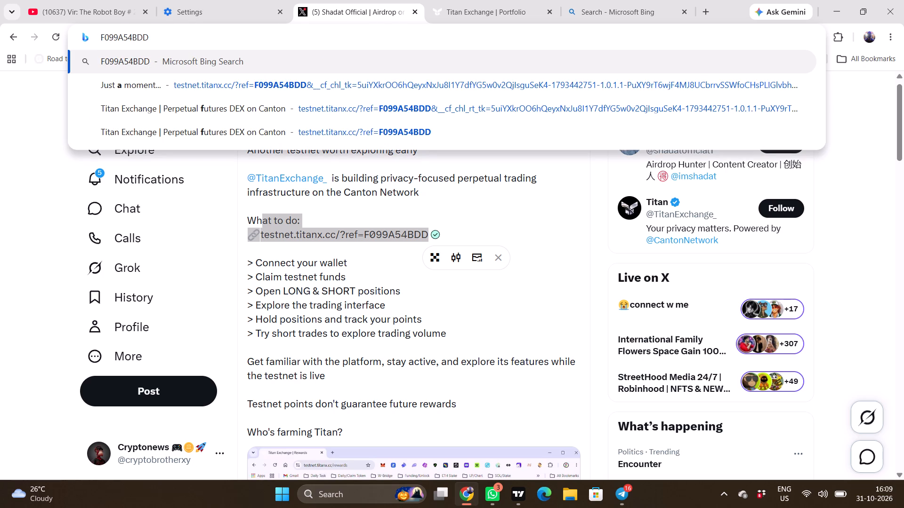
{"action": "left_click_drag", "start_coordinate": [149, 35], "coordinate": [97, 36]}
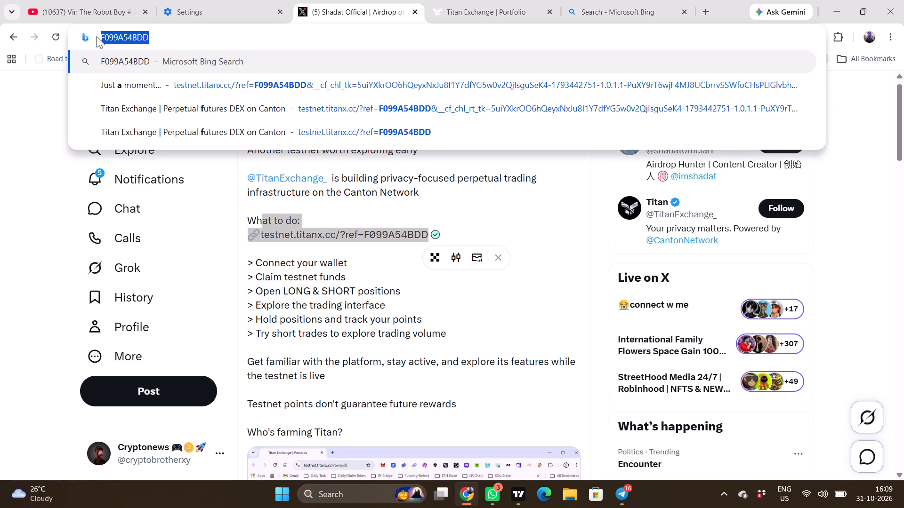
{"action": "right_click", "coordinate": [97, 36]}
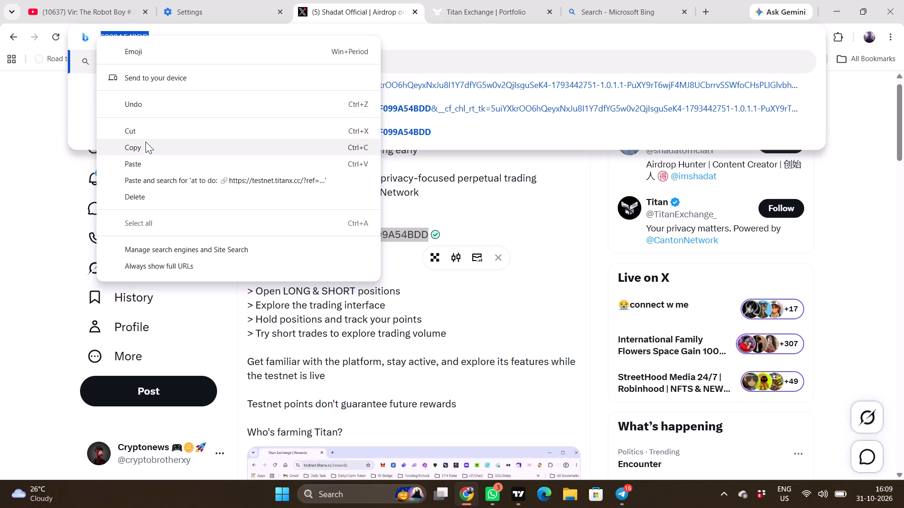
{"action": "left_click", "coordinate": [145, 147]}
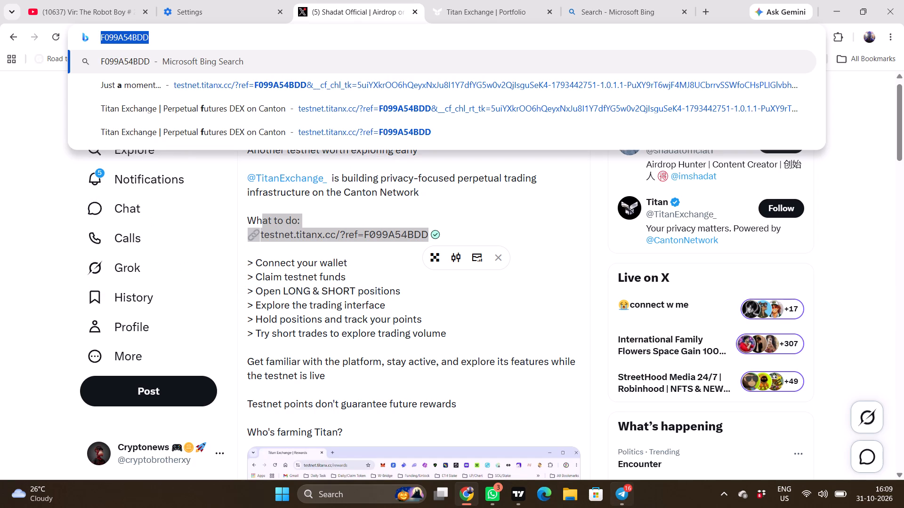
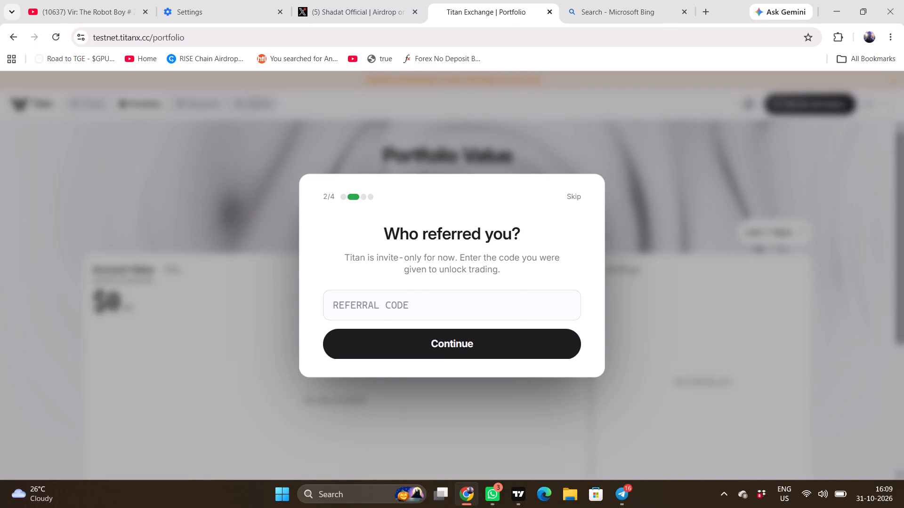
{"action": "right_click", "coordinate": [377, 306]}
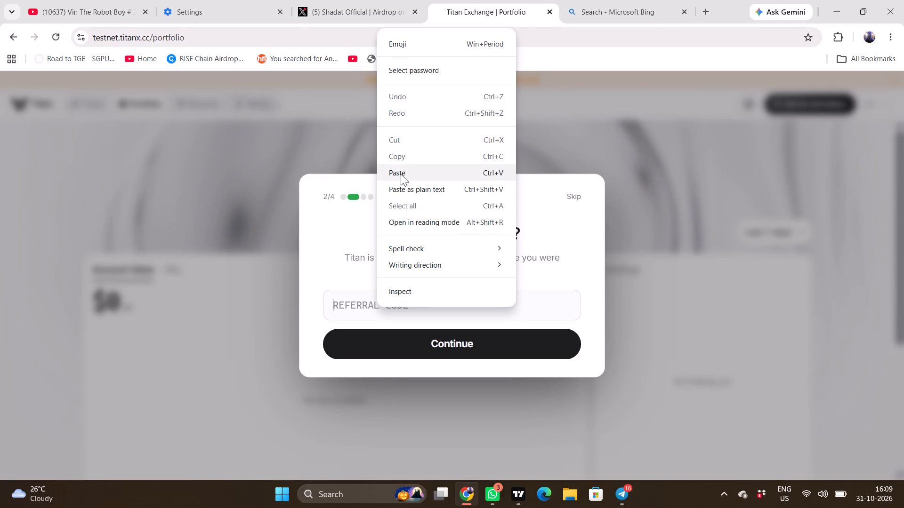
{"action": "left_click", "coordinate": [401, 174]}
{"action": "left_click", "coordinate": [452, 345]}
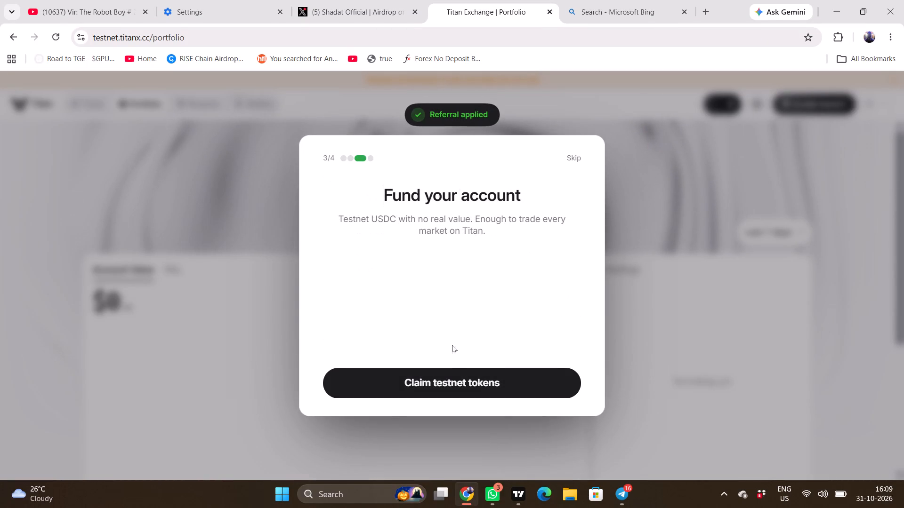
Claim the testnet tokens and finish the onboarding to start exploring Titan.
{"action": "left_click", "coordinate": [456, 384]}
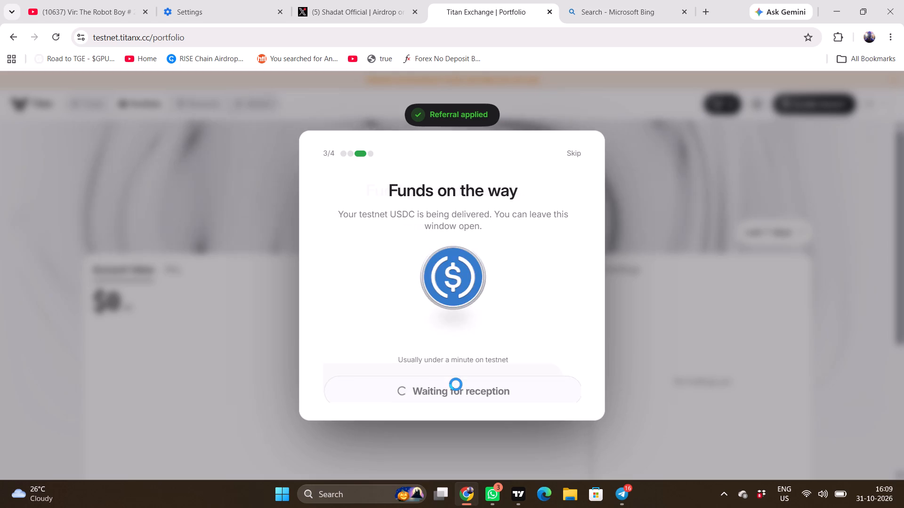
{"action": "scroll", "coordinate": [440, 305], "scroll_direction": "down", "scroll_amount": 1}
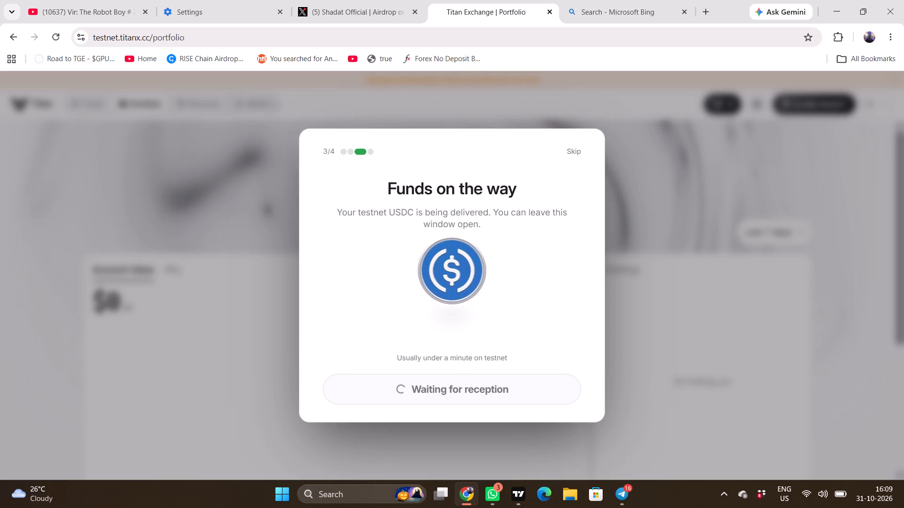
{"action": "scroll", "coordinate": [465, 317], "scroll_direction": "down", "scroll_amount": 1}
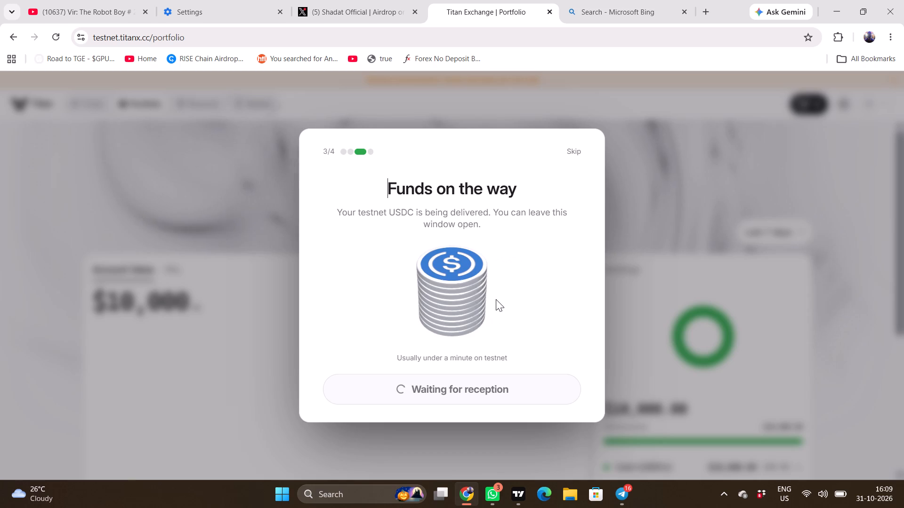
{"action": "left_click", "coordinate": [445, 396]}
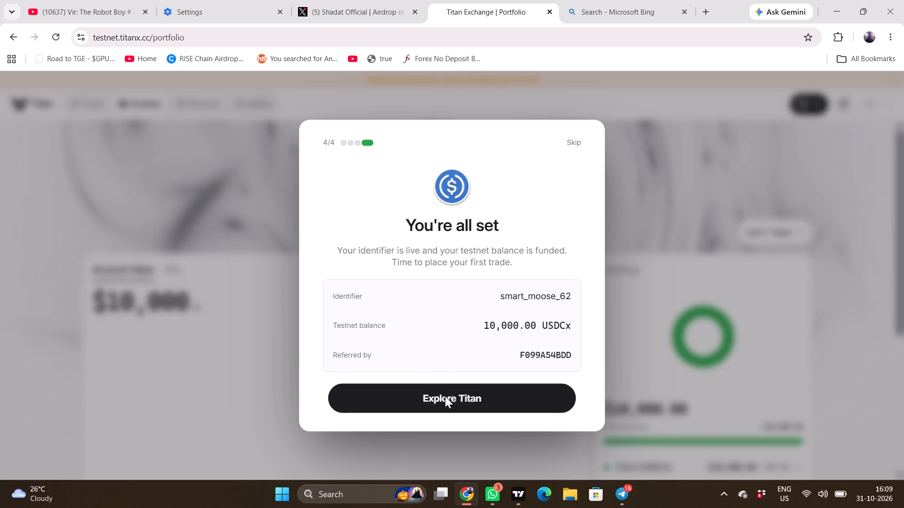
Look over the portfolio page's account value, holdings and activity sections.
{"action": "scroll", "coordinate": [452, 351], "scroll_direction": "down", "scroll_amount": 2}
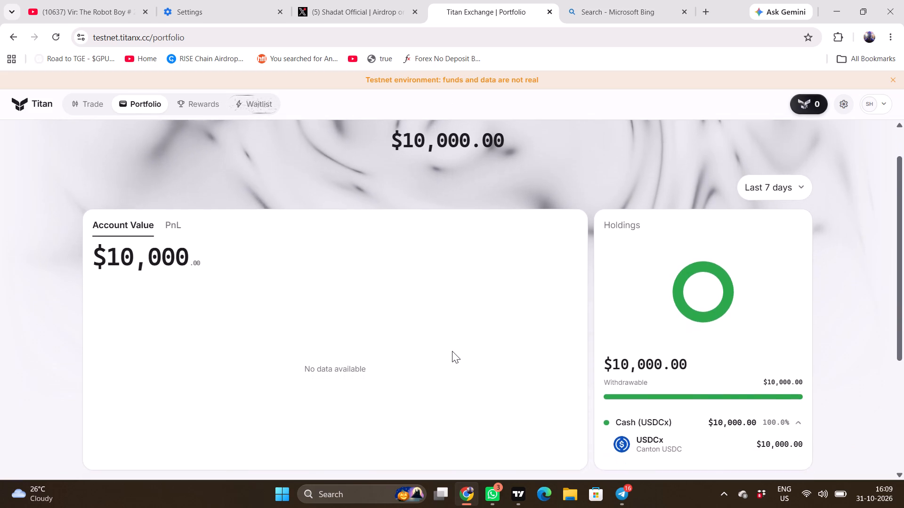
{"action": "scroll", "coordinate": [452, 351], "scroll_direction": "down", "scroll_amount": 4}
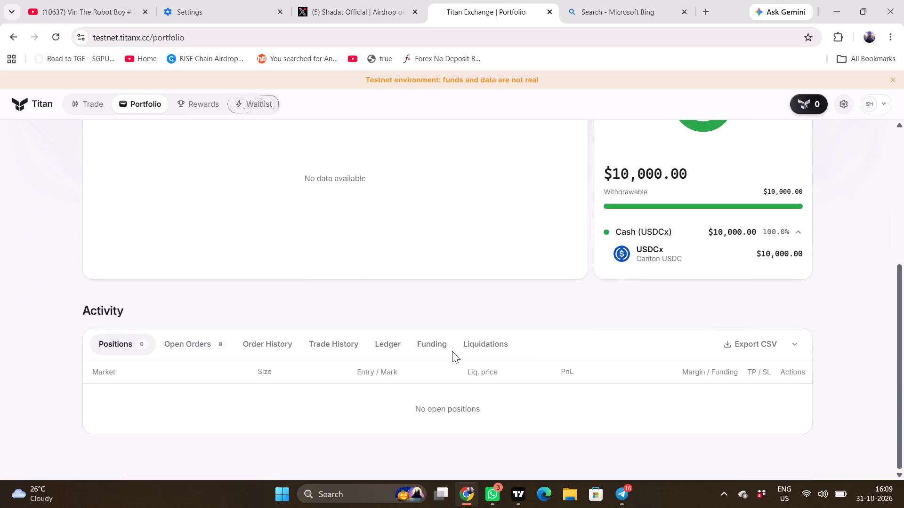
{"action": "scroll", "coordinate": [452, 351], "scroll_direction": "down", "scroll_amount": 1}
{"action": "scroll", "coordinate": [452, 351], "scroll_direction": "up", "scroll_amount": 5}
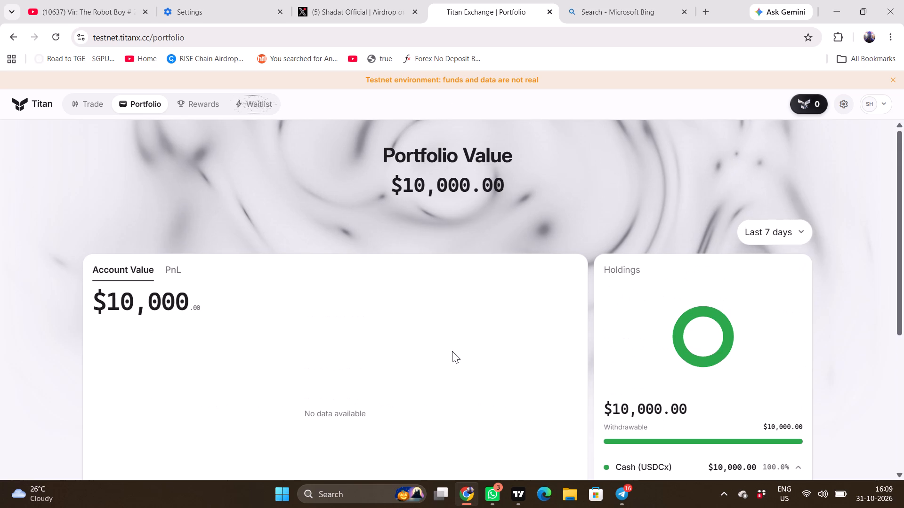
Start the first-trade tutorial for BTC-USDCX, accepting the suggested 25% size, 79929 take-profit price and 75343 stop-loss price.
{"action": "left_click", "coordinate": [88, 102]}
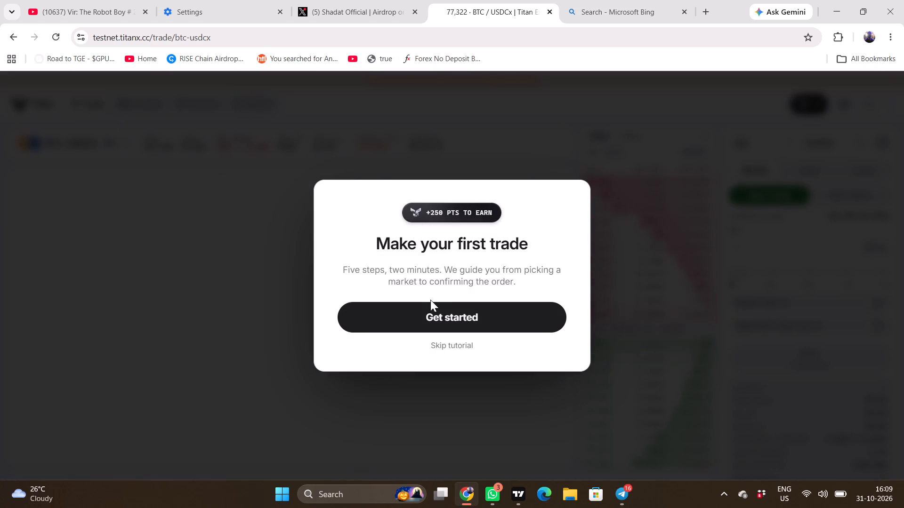
{"action": "left_click", "coordinate": [440, 321]}
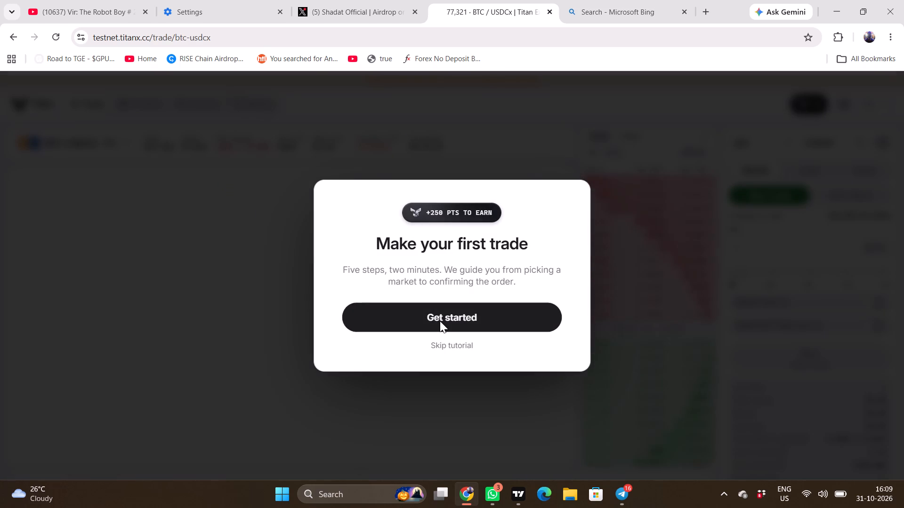
{"action": "left_click", "coordinate": [197, 248]}
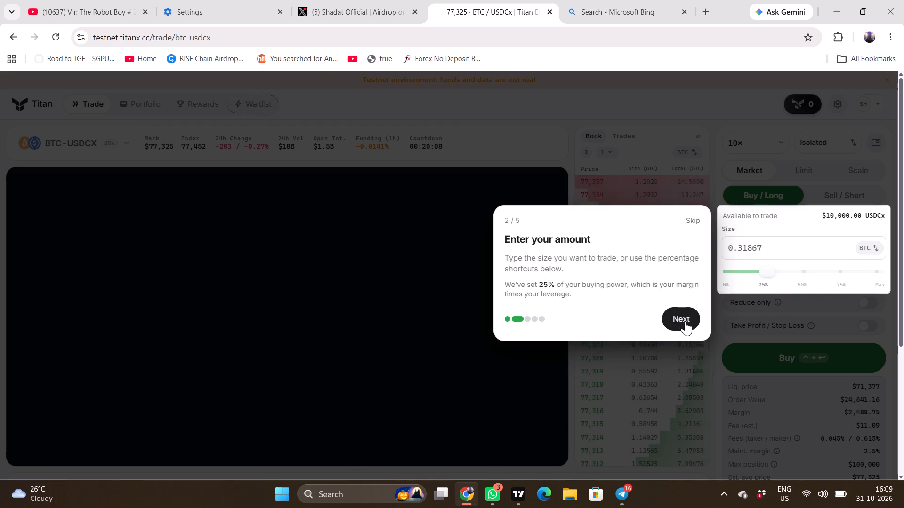
{"action": "left_click", "coordinate": [685, 321]}
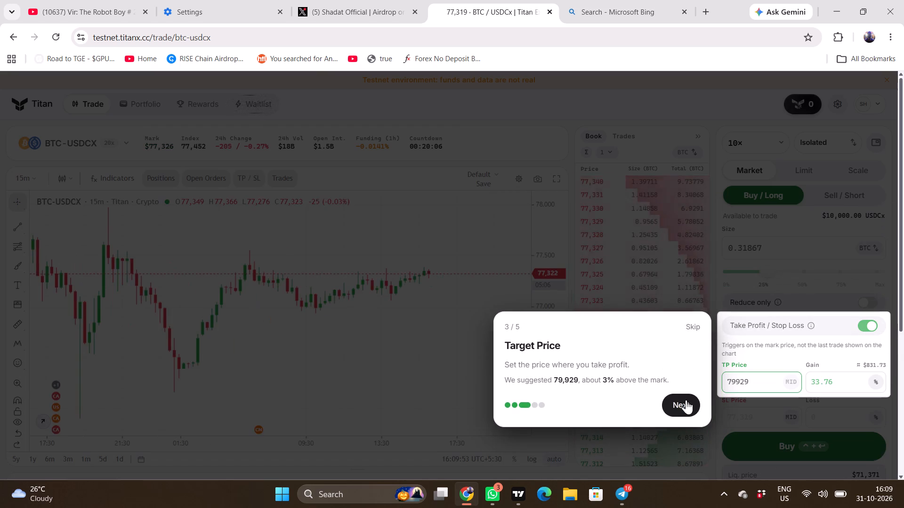
{"action": "left_click", "coordinate": [686, 401]}
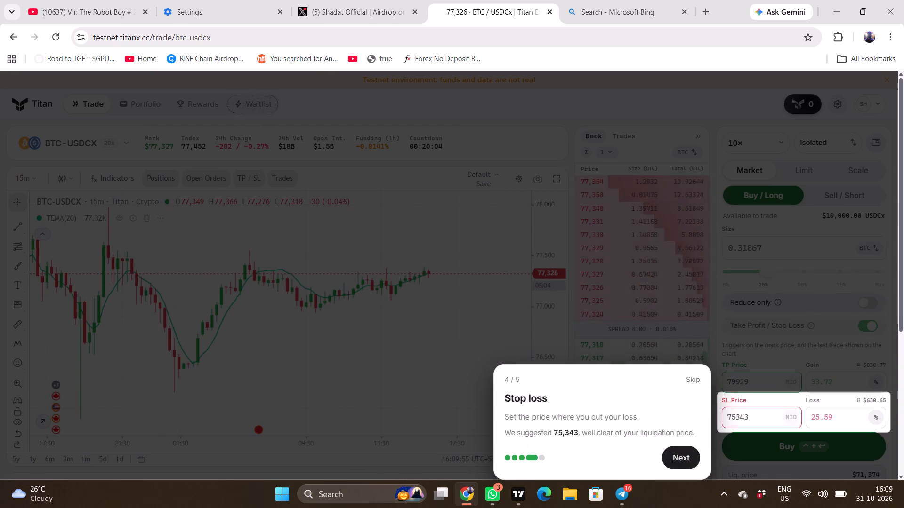
{"action": "left_click", "coordinate": [689, 452]}
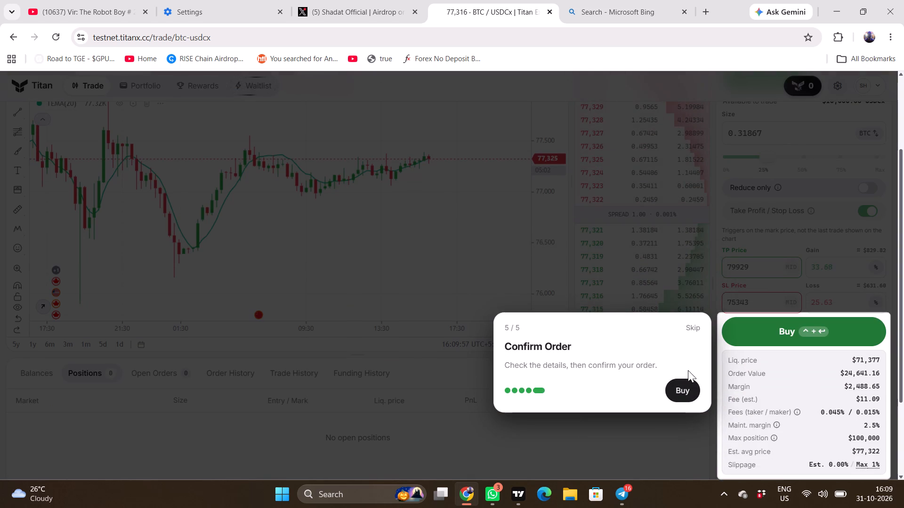
Bring up the guided BTC buy order's confirmation, cancel it and skip the rest of the tutorial.
{"action": "left_click", "coordinate": [690, 394]}
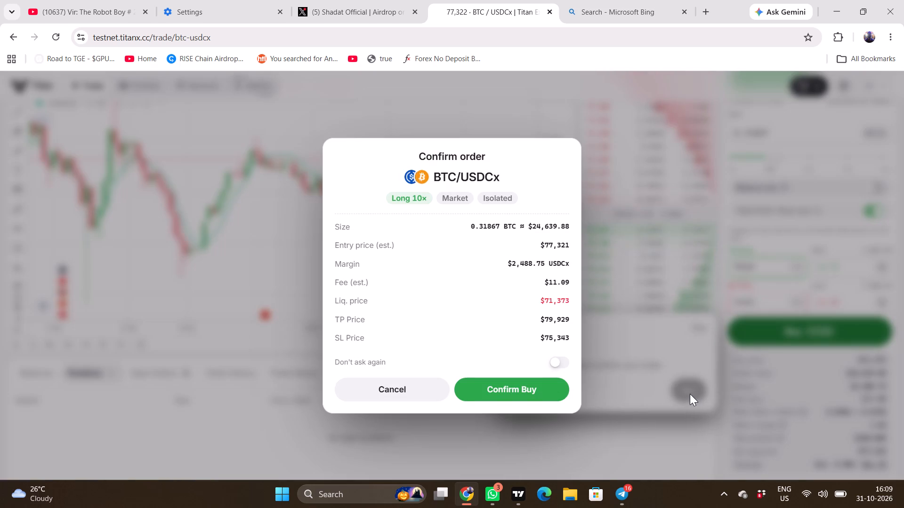
{"action": "left_click", "coordinate": [391, 385]}
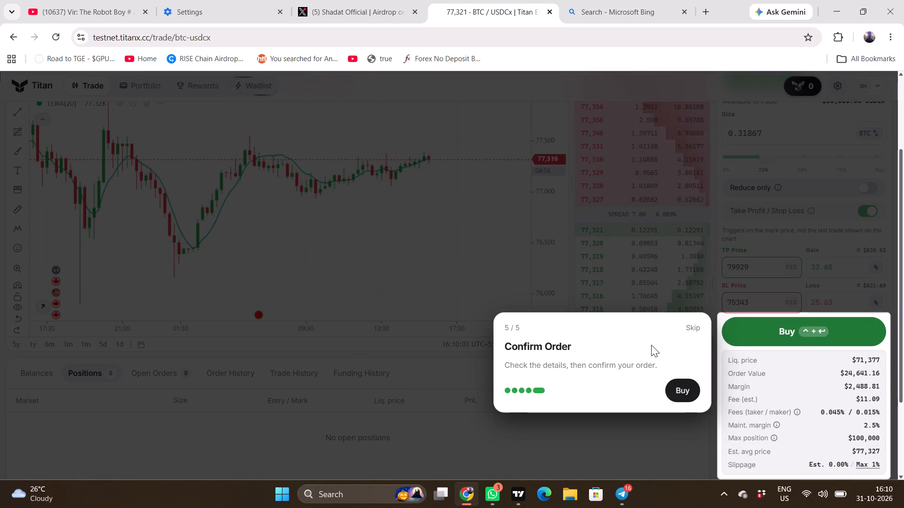
{"action": "left_click", "coordinate": [690, 324]}
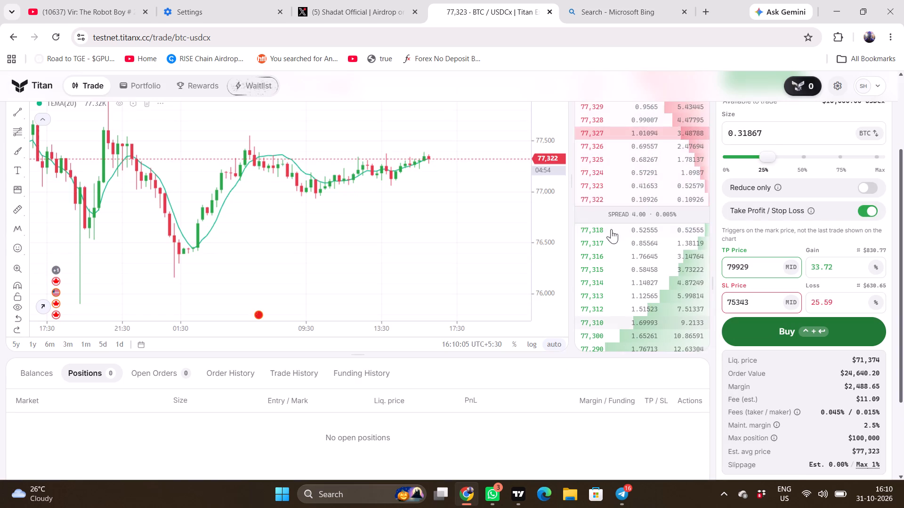
Raise the BTC-USDCX long order's size to Max, 1.27473 BTC.
{"action": "scroll", "coordinate": [450, 248], "scroll_direction": "down", "scroll_amount": 1}
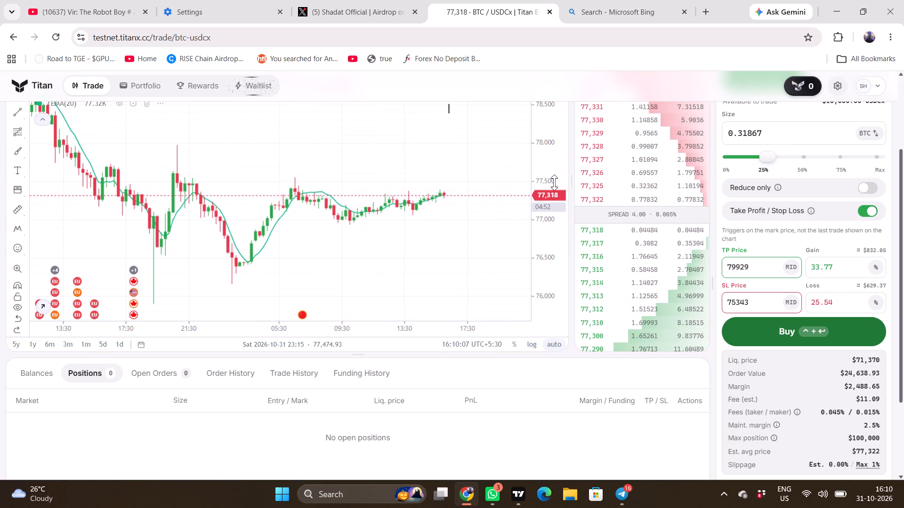
{"action": "scroll", "coordinate": [553, 183], "scroll_direction": "up", "scroll_amount": 4}
{"action": "scroll", "coordinate": [326, 261], "scroll_direction": "down", "scroll_amount": 1}
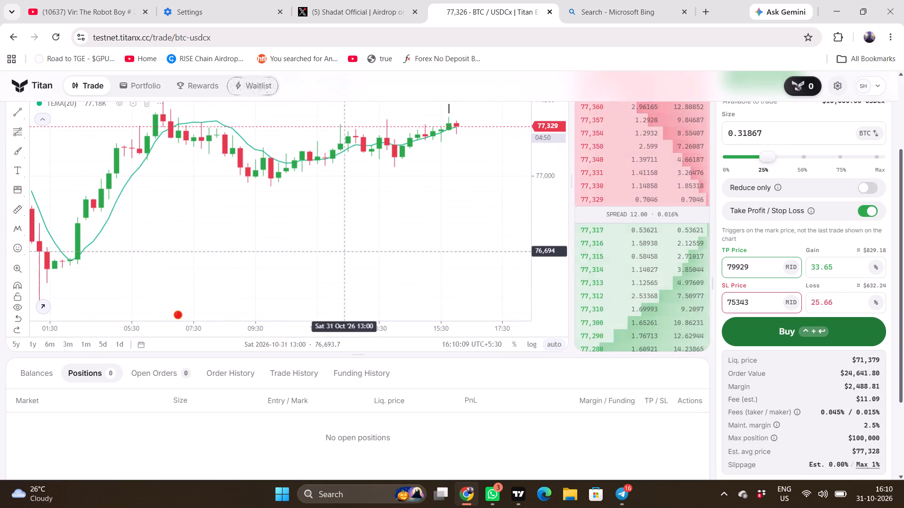
{"action": "scroll", "coordinate": [549, 168], "scroll_direction": "up", "scroll_amount": 1}
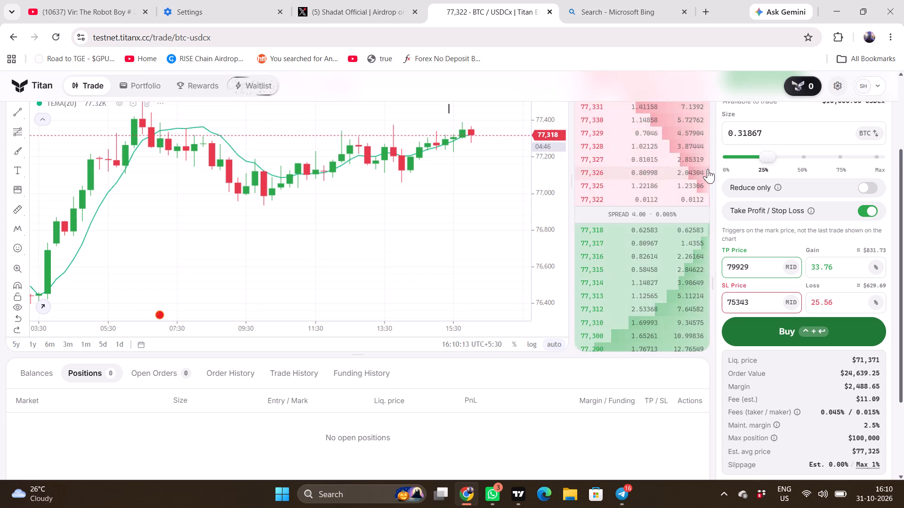
{"action": "left_click_drag", "start_coordinate": [767, 155], "coordinate": [880, 147]}
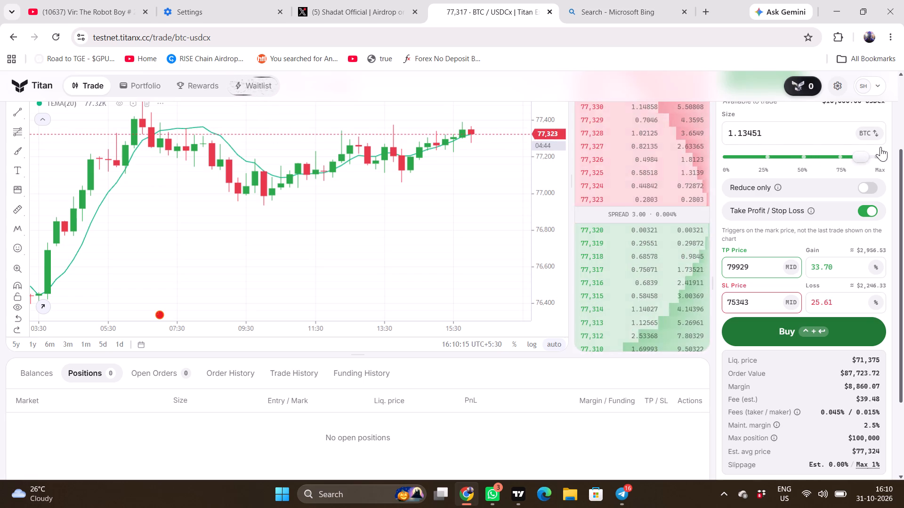
{"action": "left_click_drag", "start_coordinate": [880, 147], "coordinate": [902, 146]}
{"action": "scroll", "coordinate": [493, 397], "scroll_direction": "up", "scroll_amount": 1}
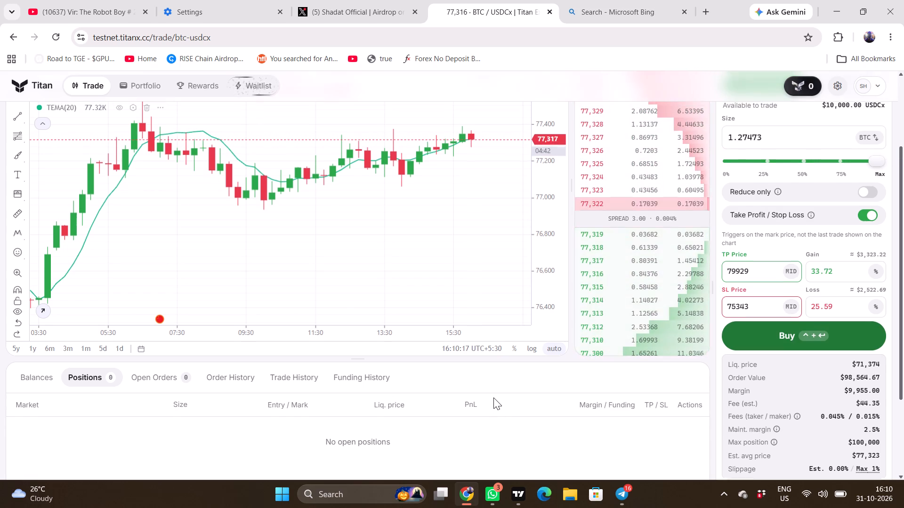
{"action": "scroll", "coordinate": [493, 397], "scroll_direction": "up", "scroll_amount": 2}
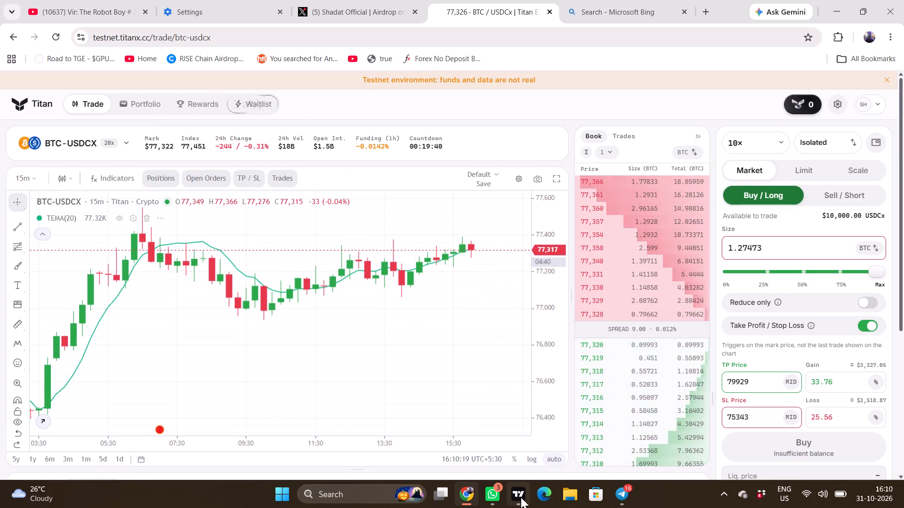
Switch to TradingView and replace the XAUUSD chart symbol with the Bitcoin / TetherUS spot pair BTCUSDT.
{"action": "left_click", "coordinate": [525, 491]}
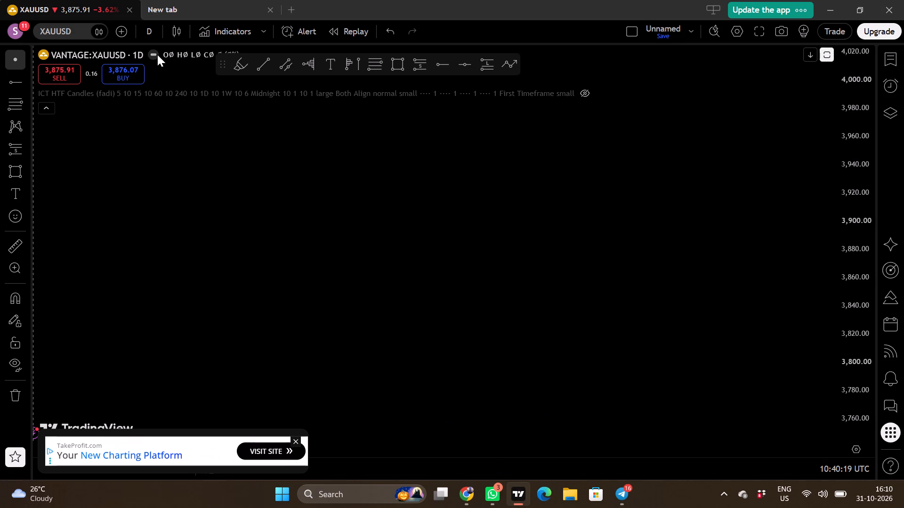
{"action": "left_click", "coordinate": [82, 32]}
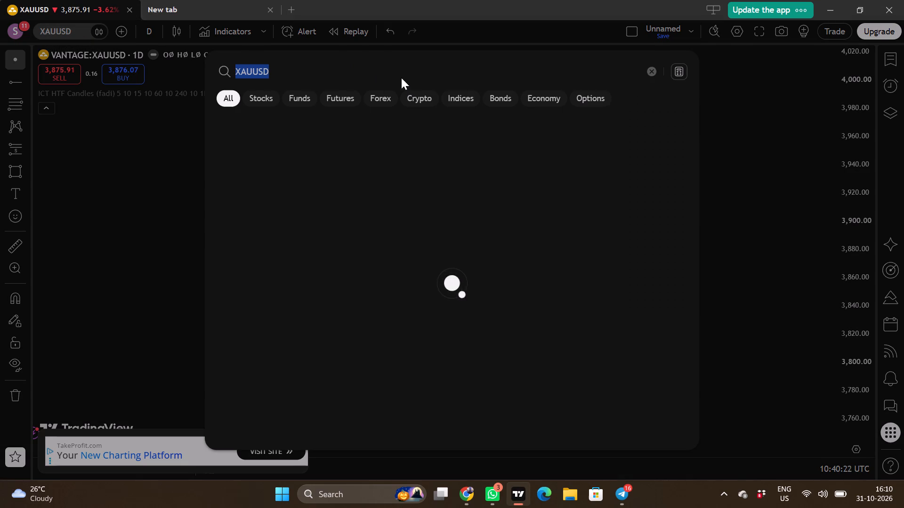
{"action": "left_click", "coordinate": [383, 72]}
{"action": "key", "text": "BackSpace"}
{"action": "key", "text": "BackSpace"}
{"action": "key", "text": "BackSpace"}
{"action": "key", "text": "BackSpace"}
{"action": "key", "text": "BackSpace"}
{"action": "key", "text": "BackSpace"}
{"action": "key", "text": "BackSpace"}
{"action": "key", "text": "BackSpace"}
{"action": "key", "text": "BackSpace"}
{"action": "key", "text": "BackSpace"}
{"action": "key", "text": "BackSpace"}
{"action": "key", "text": "BackSpace"}
{"action": "key", "text": "BackSpace"}
{"action": "key", "text": "BackSpace"}
{"action": "key", "text": "BackSpace"}
{"action": "key", "text": "BackSpace"}
{"action": "key", "text": "BackSpace"}
{"action": "key", "text": "BackSpace"}
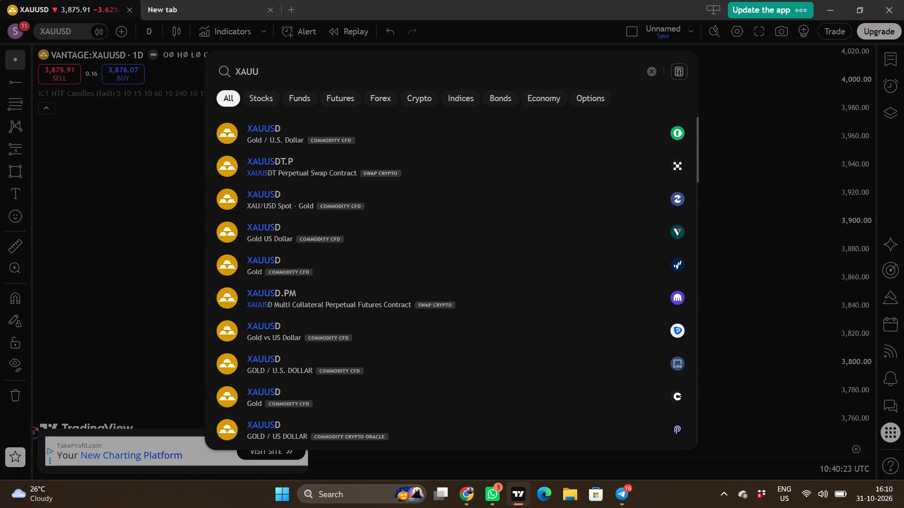
{"action": "type", "text": "btcusdt"}
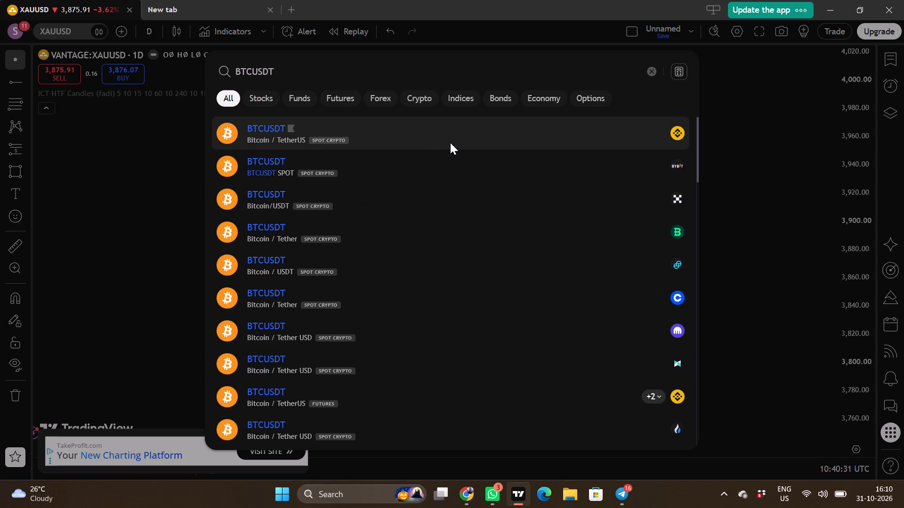
{"action": "left_click", "coordinate": [450, 143]}
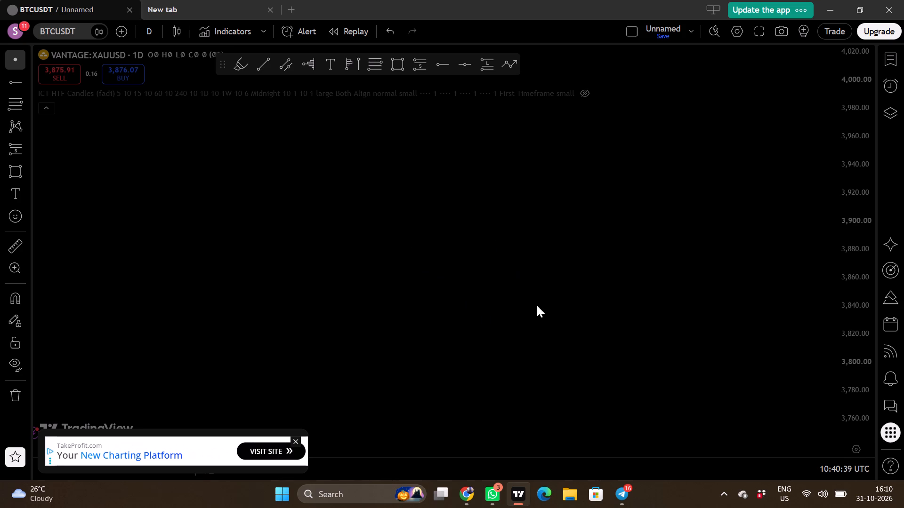
Return to Chrome and examine recent and older price movement on Titan's 15-minute BTC-USDCX chart.
{"action": "left_click", "coordinate": [464, 498]}
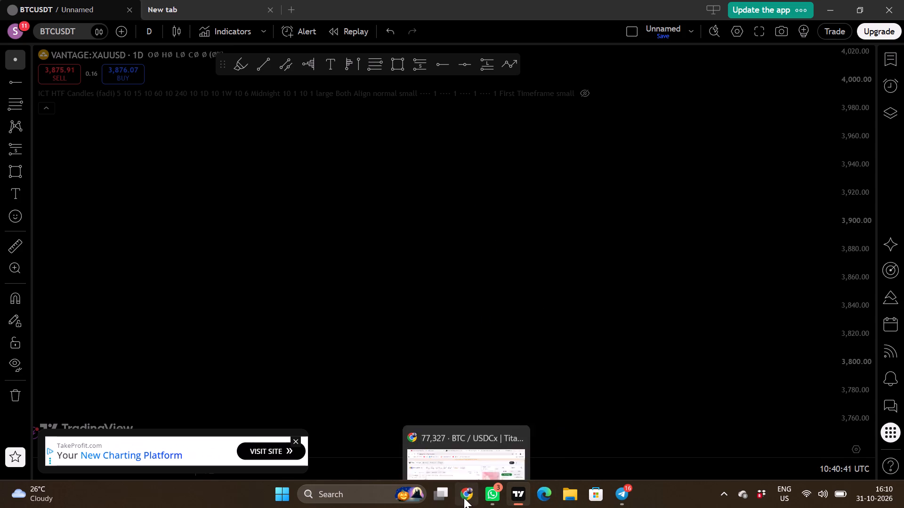
{"action": "scroll", "coordinate": [401, 310], "scroll_direction": "down", "scroll_amount": 1}
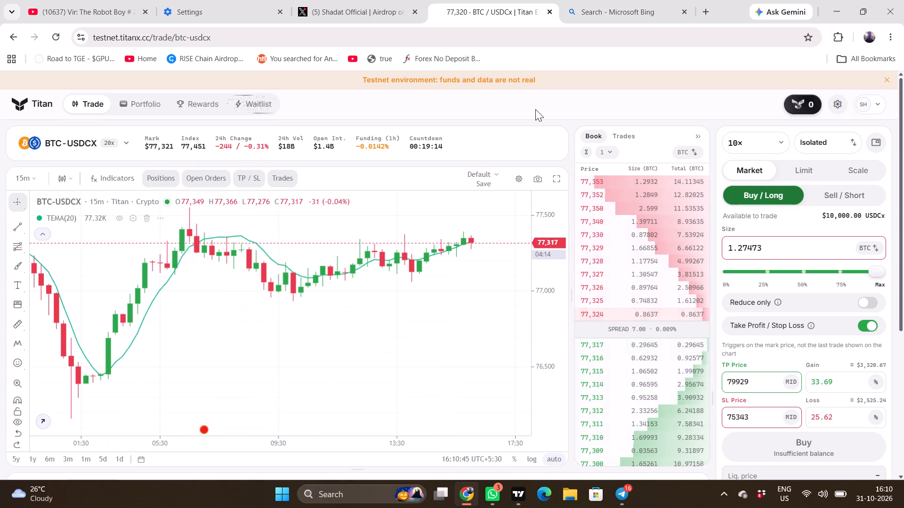
{"action": "scroll", "coordinate": [444, 286], "scroll_direction": "up", "scroll_amount": 1}
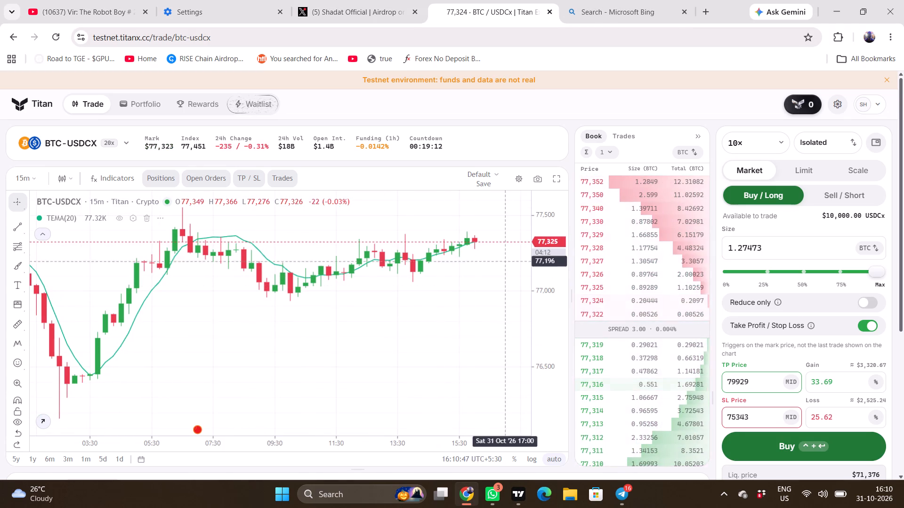
{"action": "scroll", "coordinate": [539, 239], "scroll_direction": "up", "scroll_amount": 3}
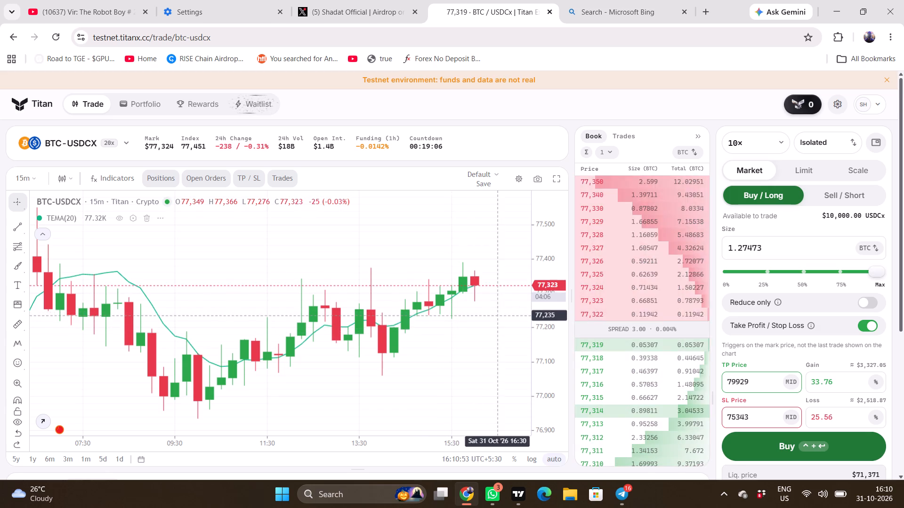
{"action": "scroll", "coordinate": [393, 333], "scroll_direction": "down", "scroll_amount": 1}
{"action": "scroll", "coordinate": [320, 341], "scroll_direction": "down", "scroll_amount": 7}
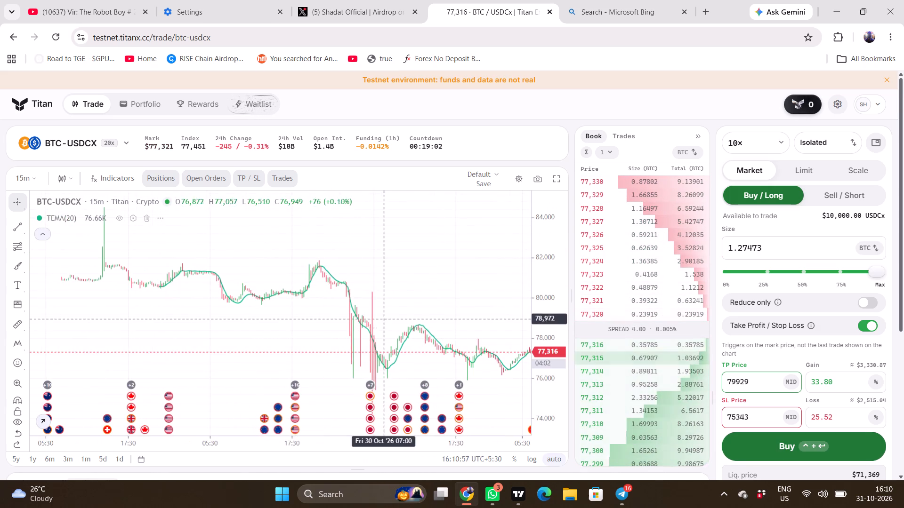
{"action": "left_click_drag", "start_coordinate": [389, 316], "coordinate": [217, 281]}
{"action": "scroll", "coordinate": [395, 258], "scroll_direction": "up", "scroll_amount": 1}
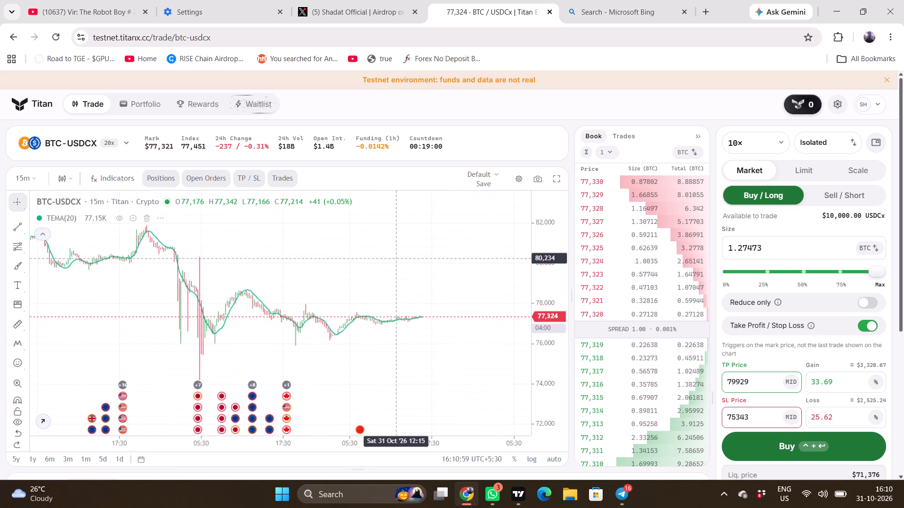
Examine the most recent candles on Titan's 15-minute BTC-USDCX chart at closer range.
{"action": "scroll", "coordinate": [395, 258], "scroll_direction": "up", "scroll_amount": 8}
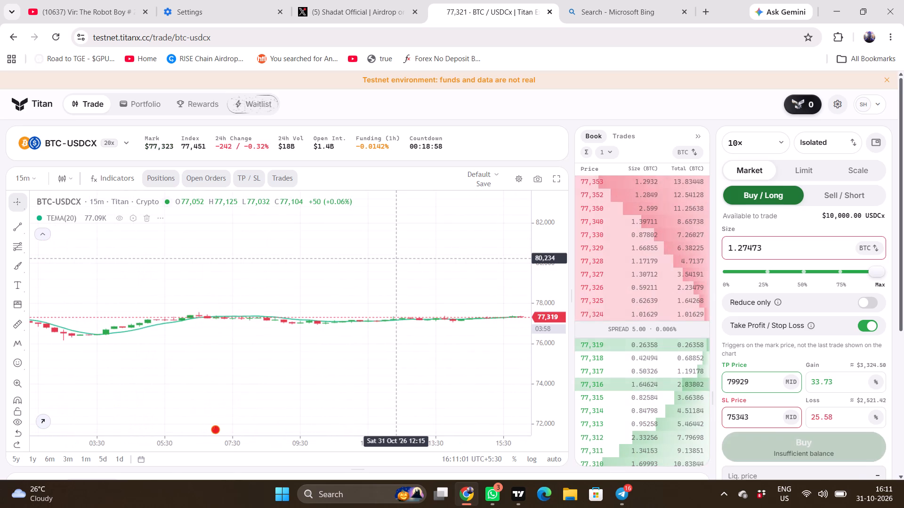
{"action": "scroll", "coordinate": [557, 312], "scroll_direction": "up", "scroll_amount": 4}
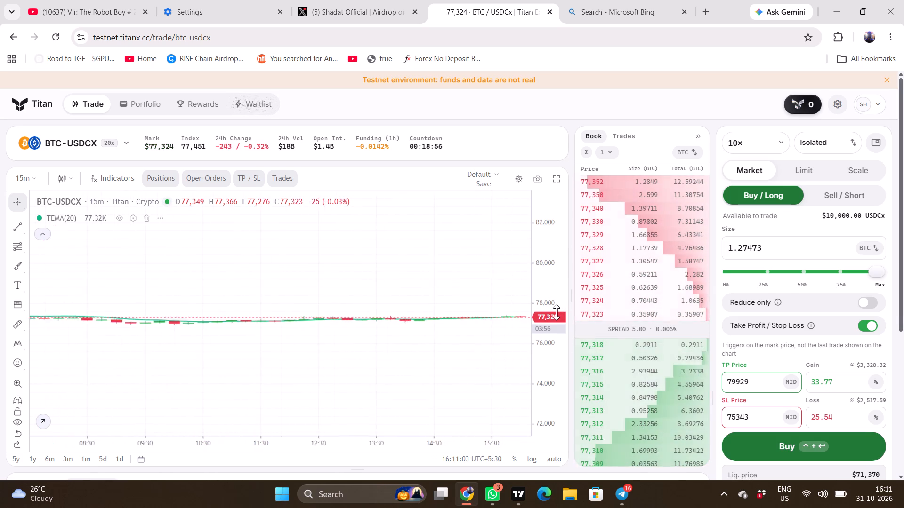
{"action": "scroll", "coordinate": [557, 312], "scroll_direction": "up", "scroll_amount": 7}
{"action": "scroll", "coordinate": [367, 329], "scroll_direction": "down", "scroll_amount": 8}
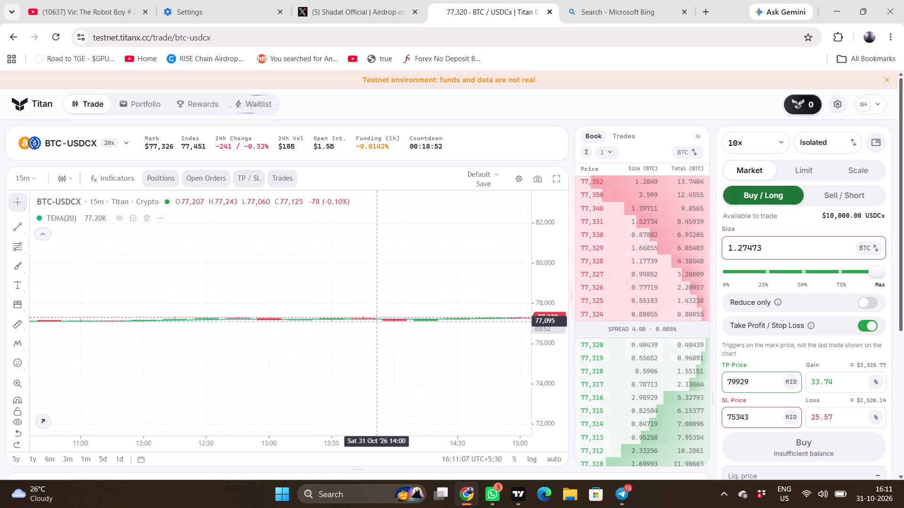
{"action": "scroll", "coordinate": [387, 321], "scroll_direction": "down", "scroll_amount": 1}
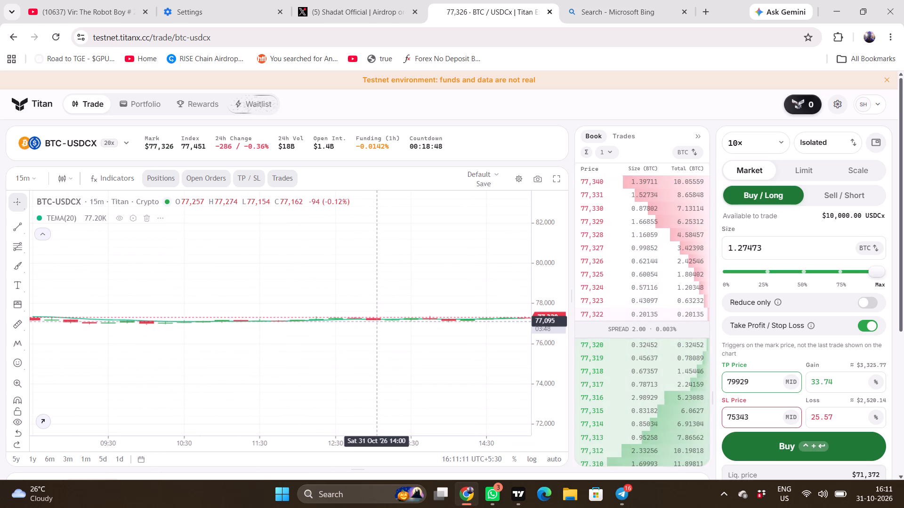
Set the BTC-USDCX order's leverage to 20×.
{"action": "left_click", "coordinate": [772, 142]}
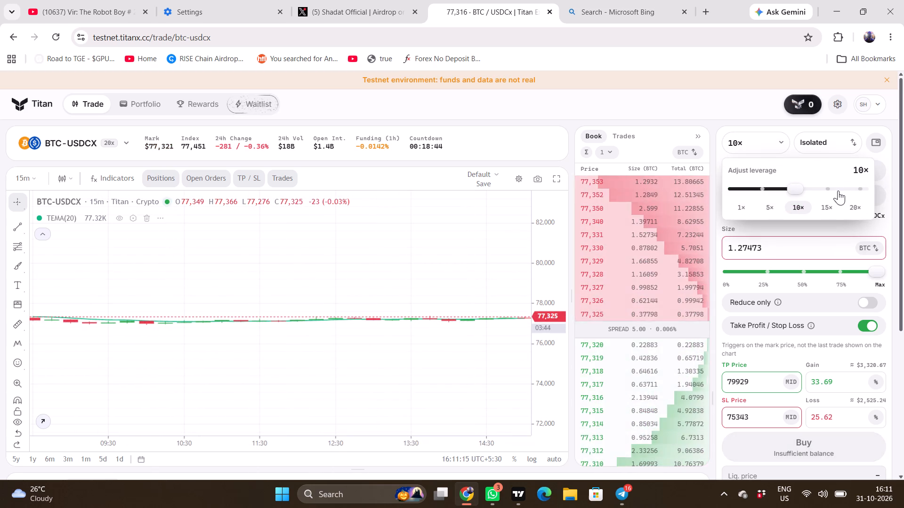
{"action": "left_click", "coordinate": [855, 209]}
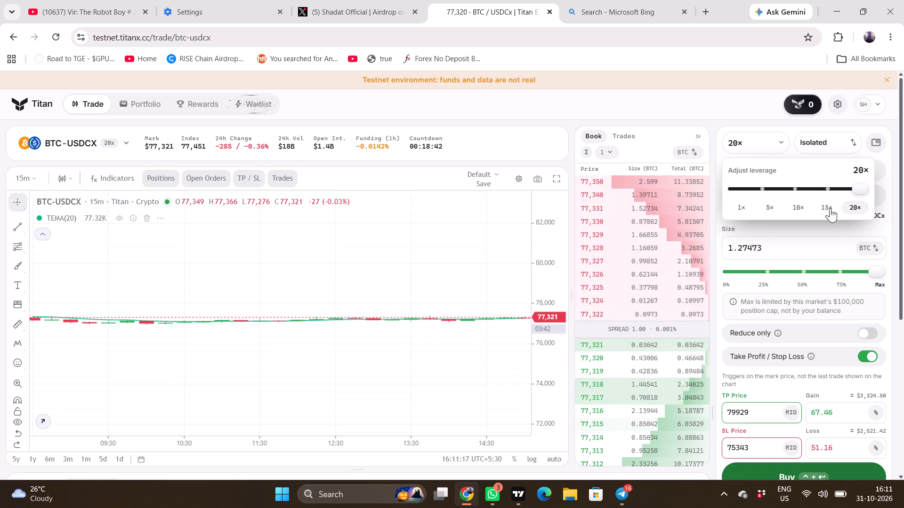
{"action": "right_click", "coordinate": [427, 273]}
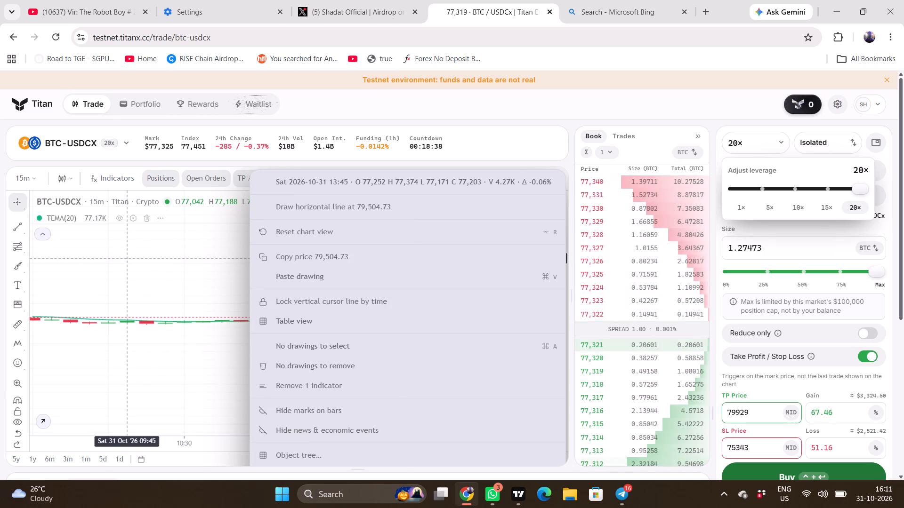
{"action": "left_click", "coordinate": [173, 243]}
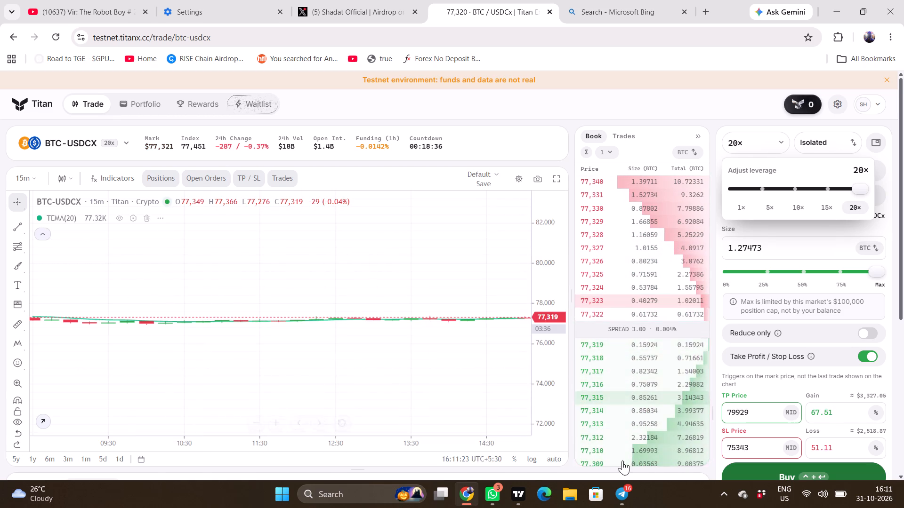
Switch to the TradingView app to check the BTCUSDT chart, then return to Chrome.
{"action": "left_click", "coordinate": [525, 490]}
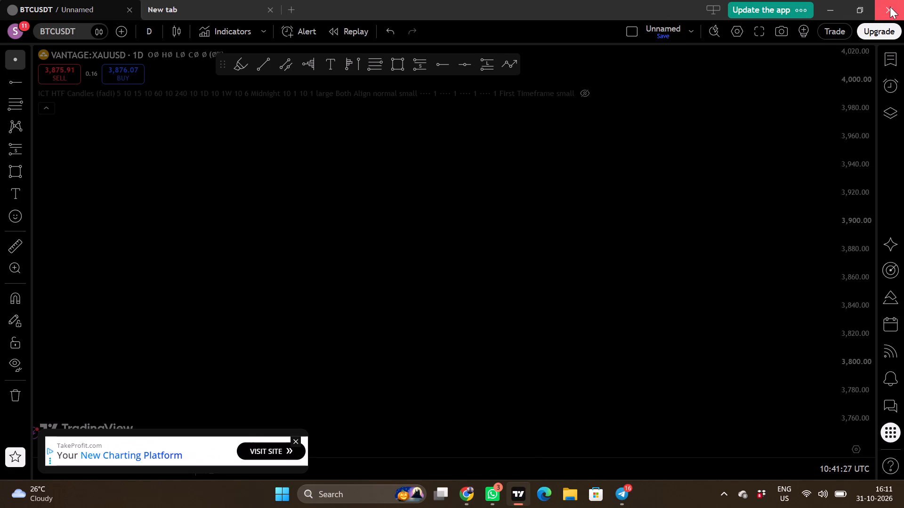
{"action": "left_click", "coordinate": [465, 492]}
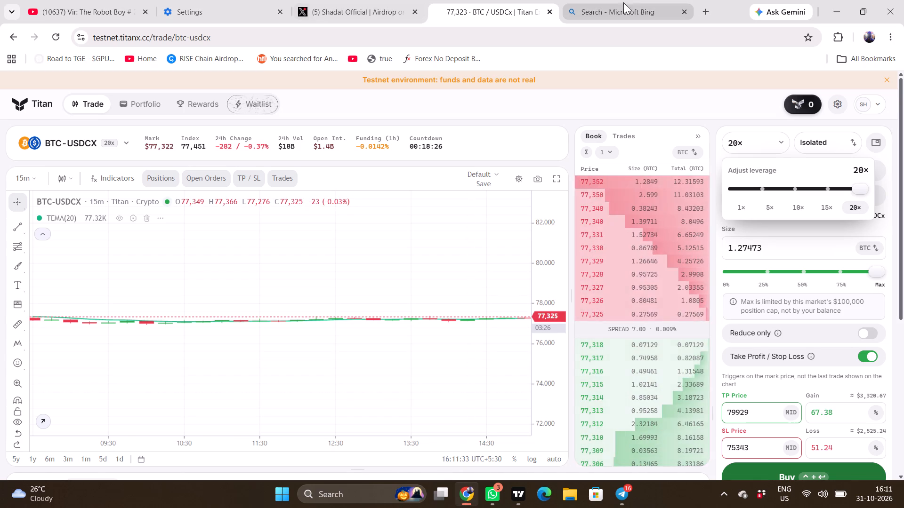
Open the TradingView website, tradingview.com, in a new browser tab.
{"action": "left_click", "coordinate": [704, 12]}
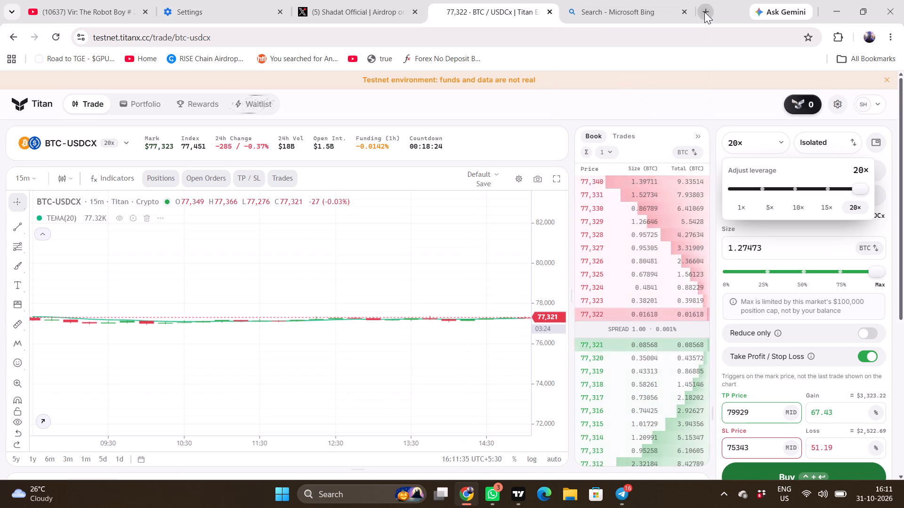
{"action": "left_click", "coordinate": [535, 40]}
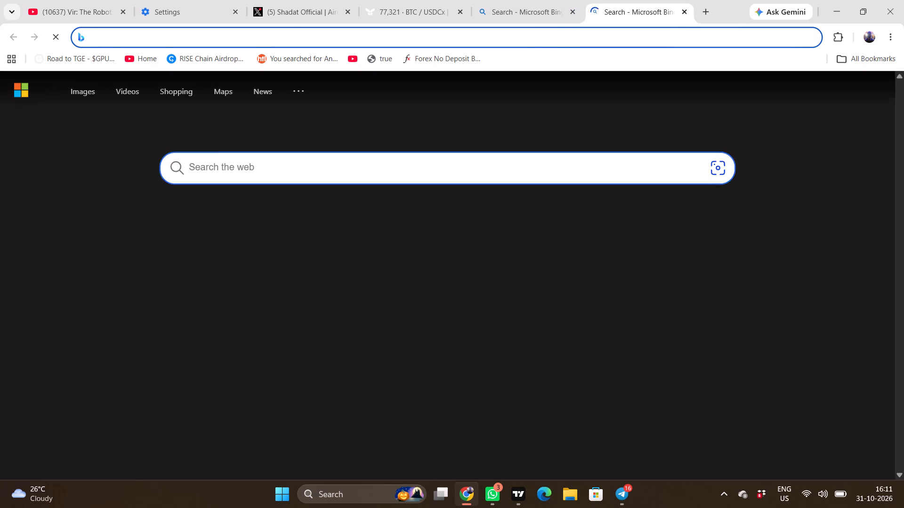
{"action": "type", "text": "trad"}
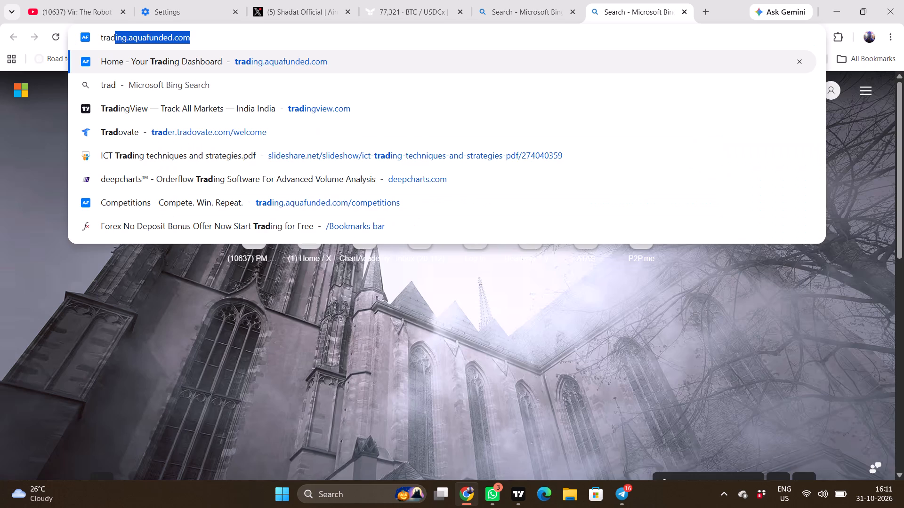
{"action": "left_click", "coordinate": [327, 112]}
Return to Titan's BTC-USDCX page, close the leverage adjustment, and switch the order to Sell / Short and back to Buy / Long.
{"action": "left_click", "coordinate": [406, 3]}
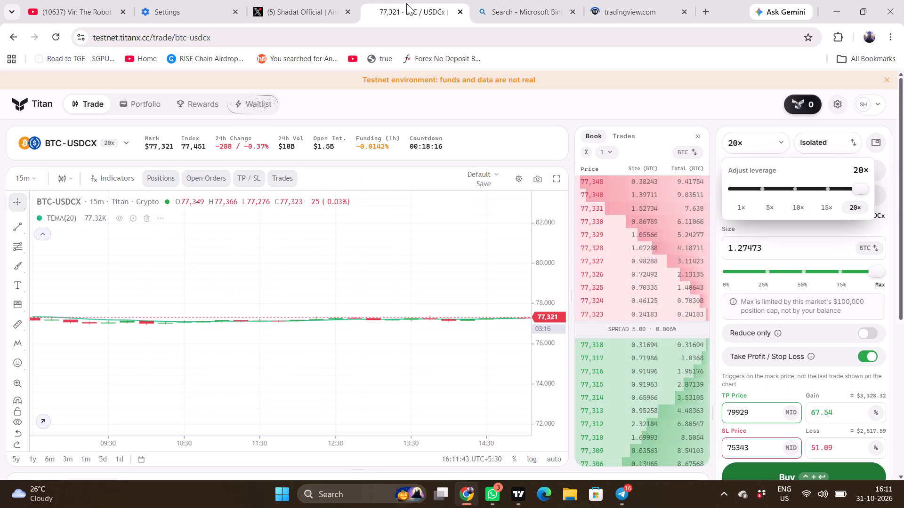
{"action": "scroll", "coordinate": [715, 296], "scroll_direction": "down", "scroll_amount": 1}
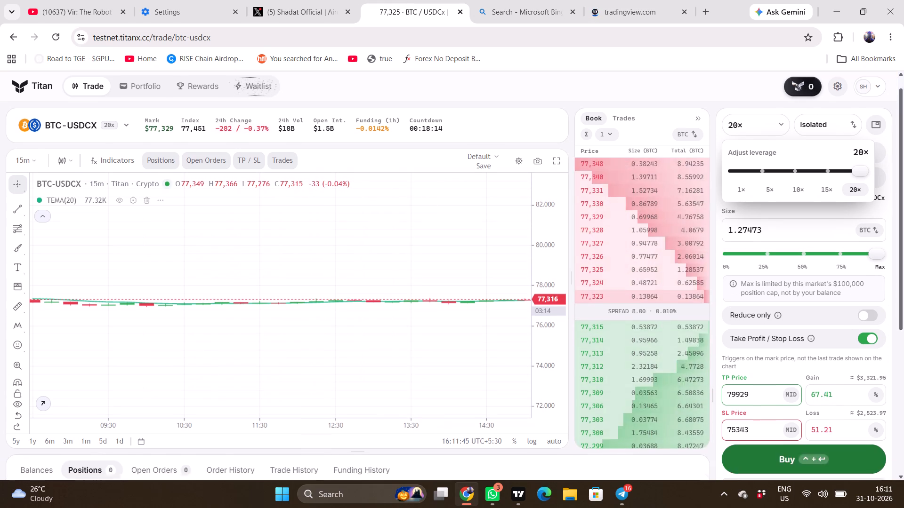
{"action": "scroll", "coordinate": [715, 296], "scroll_direction": "down", "scroll_amount": 1}
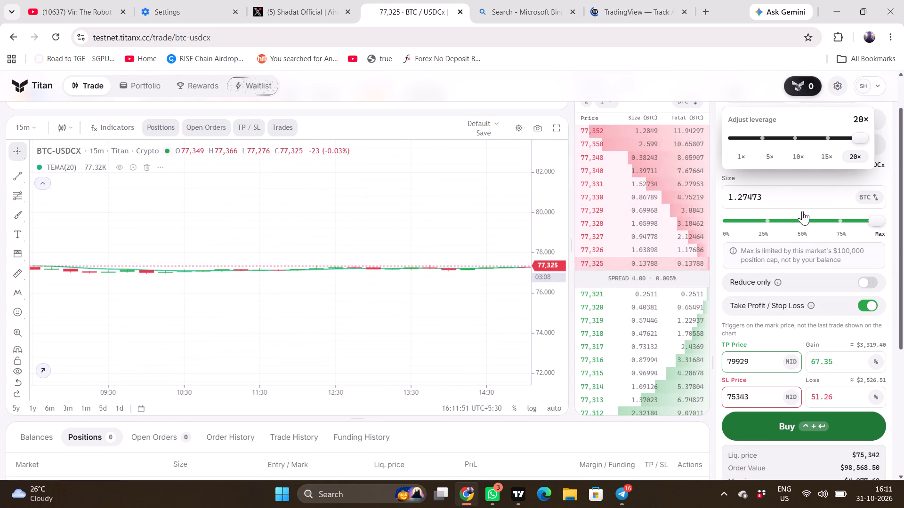
{"action": "left_click", "coordinate": [811, 189]}
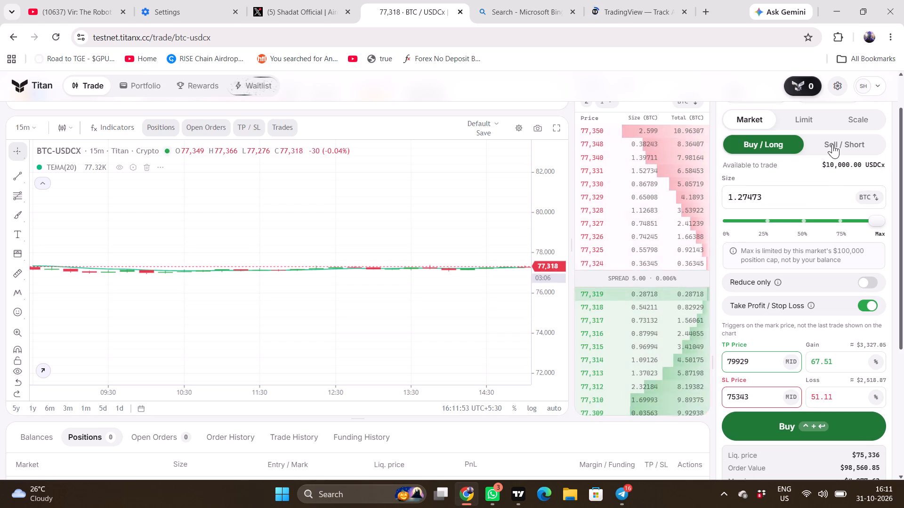
{"action": "left_click", "coordinate": [832, 143]}
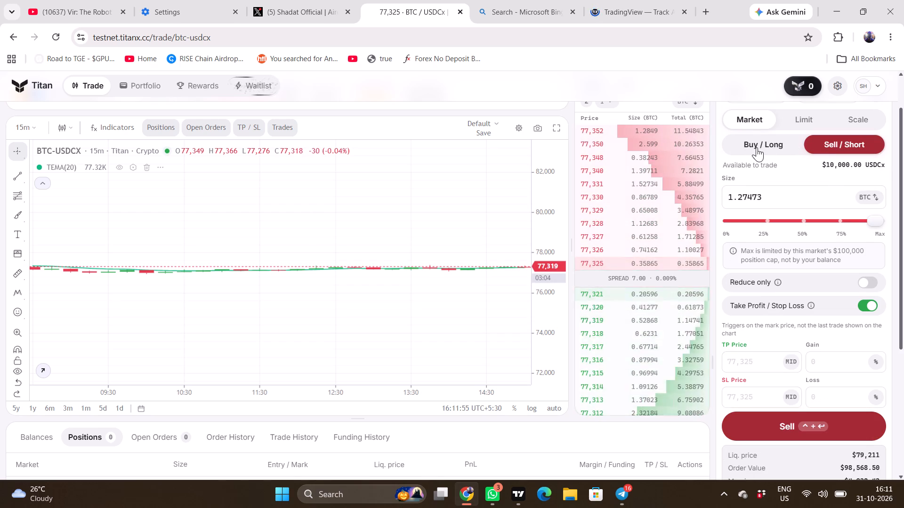
{"action": "left_click", "coordinate": [757, 147]}
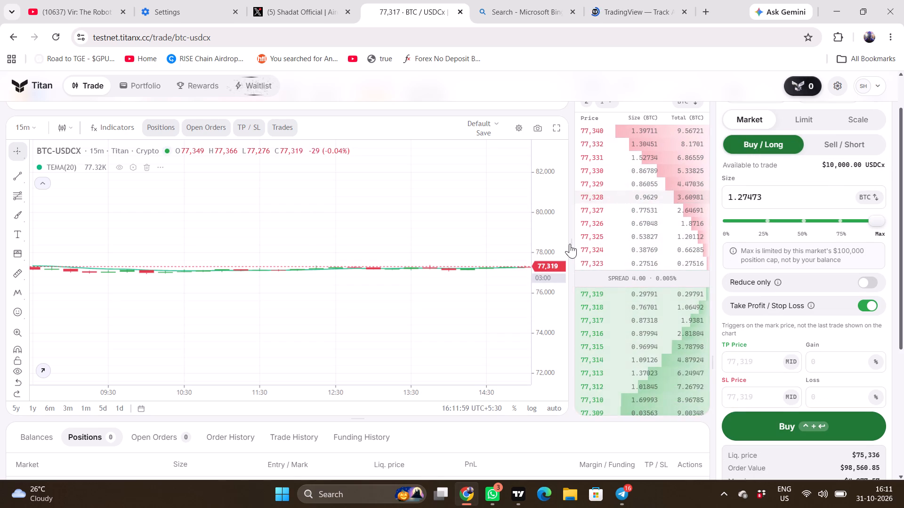
Switch to the TradingView app, try its open tabs, and close the app.
{"action": "left_click", "coordinate": [522, 489]}
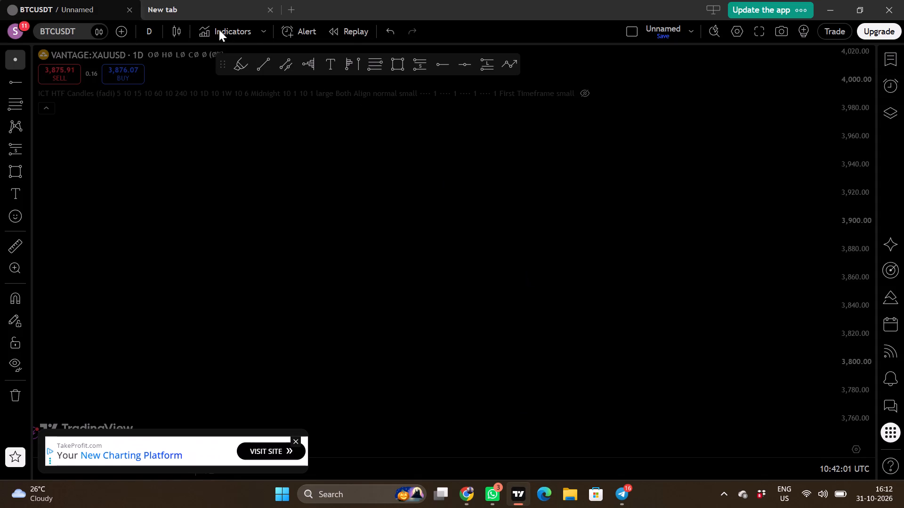
{"action": "left_click", "coordinate": [204, 14]}
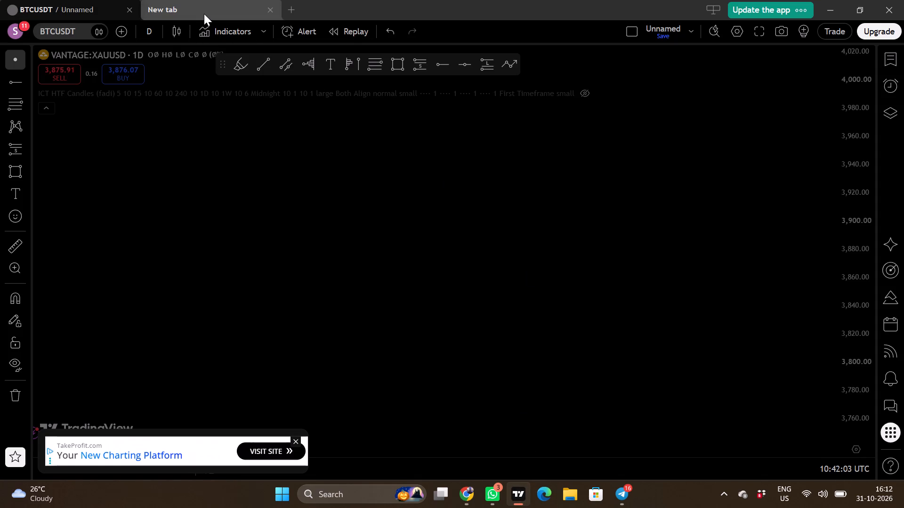
{"action": "left_click", "coordinate": [71, 2]}
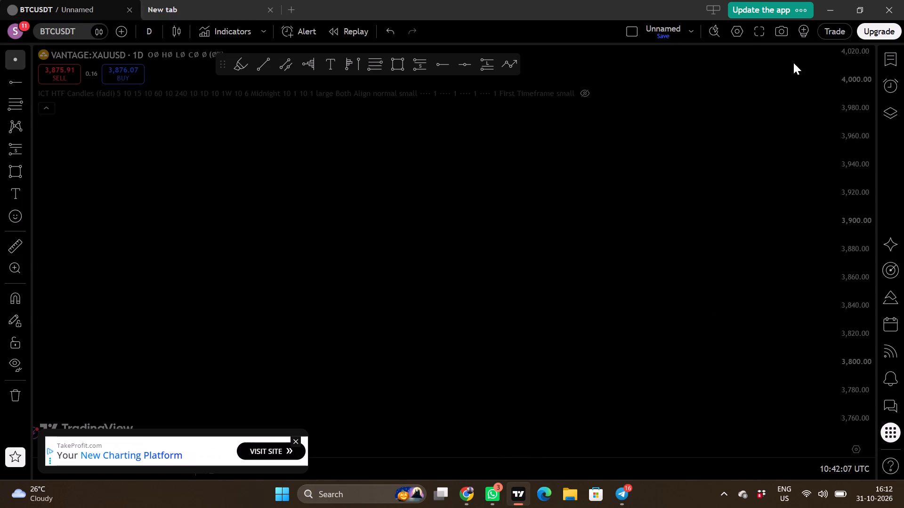
{"action": "left_click", "coordinate": [903, 16]}
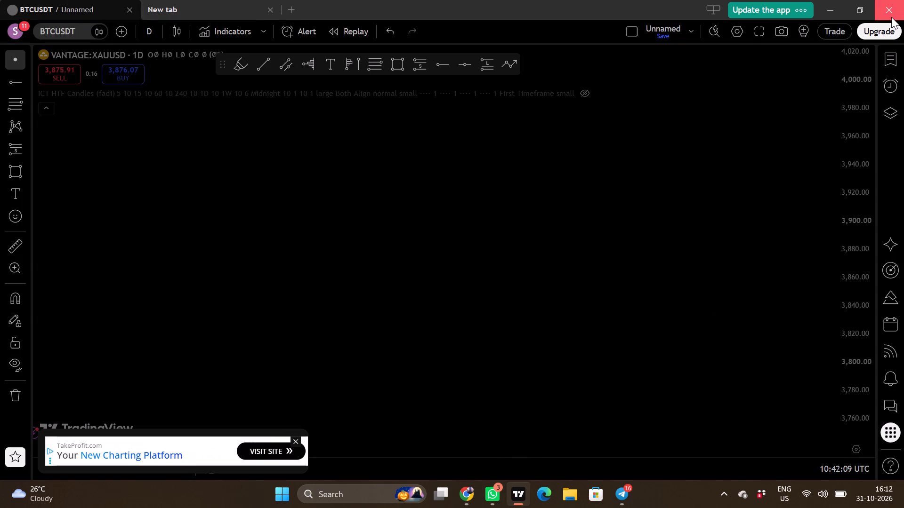
{"action": "left_click", "coordinate": [892, 14]}
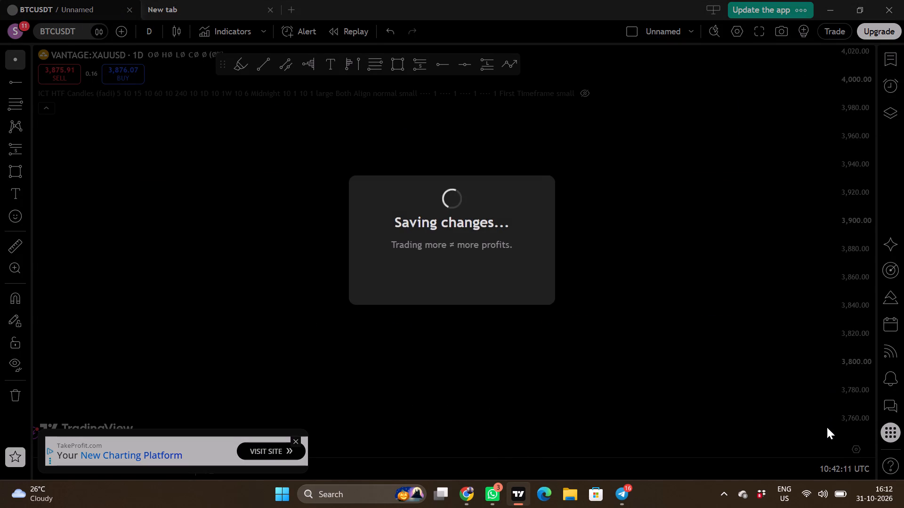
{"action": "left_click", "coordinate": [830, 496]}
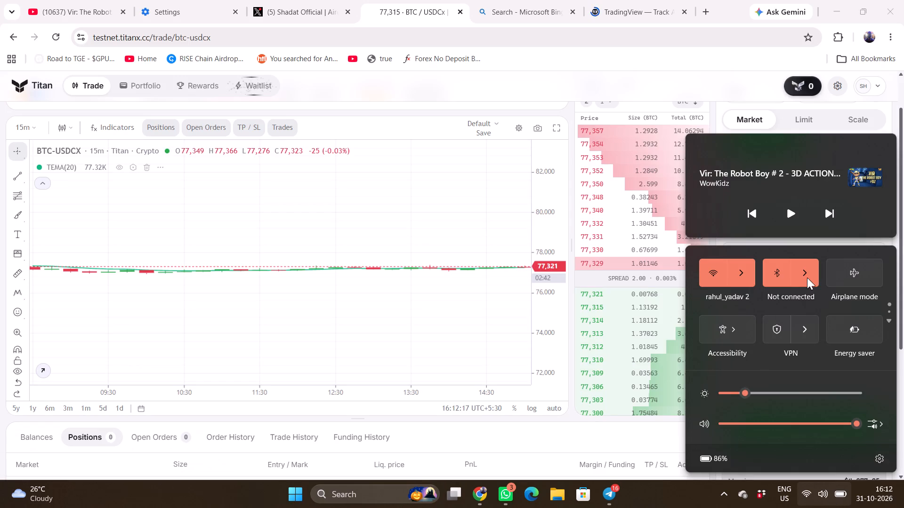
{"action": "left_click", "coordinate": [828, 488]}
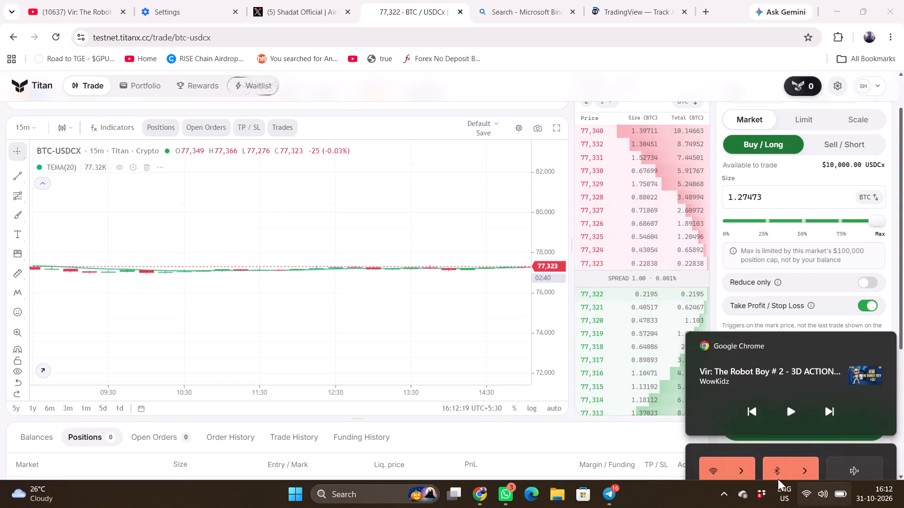
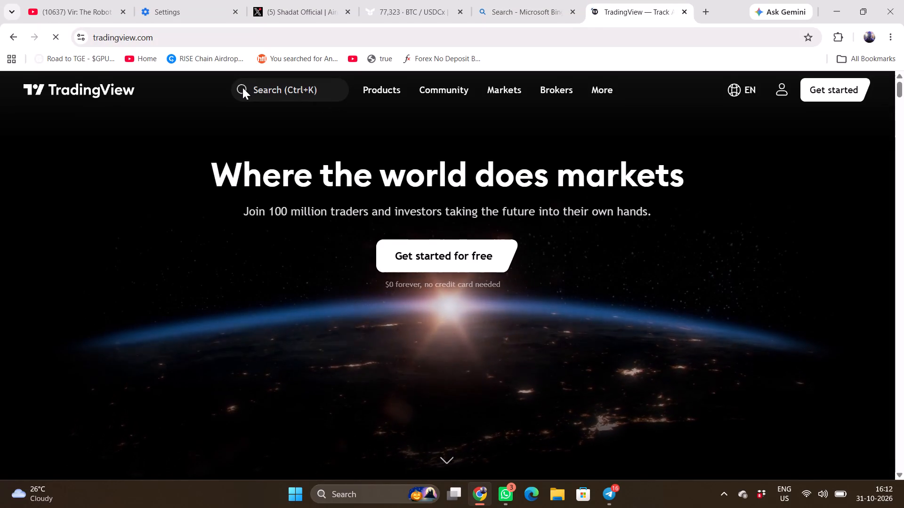
Try to open the search on TradingView's home page, then go to the free get-started page.
{"action": "left_click", "coordinate": [242, 87]}
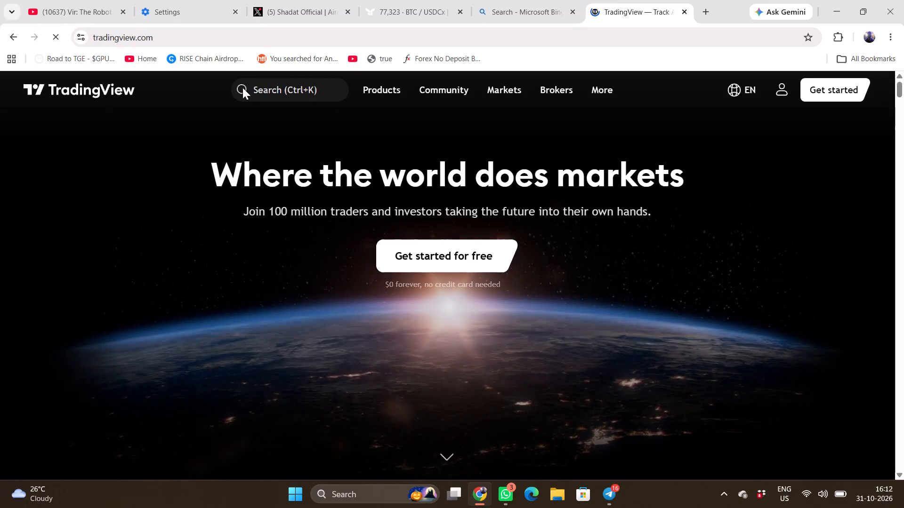
{"action": "double_click", "coordinate": [266, 88]}
{"action": "left_click", "coordinate": [456, 259]}
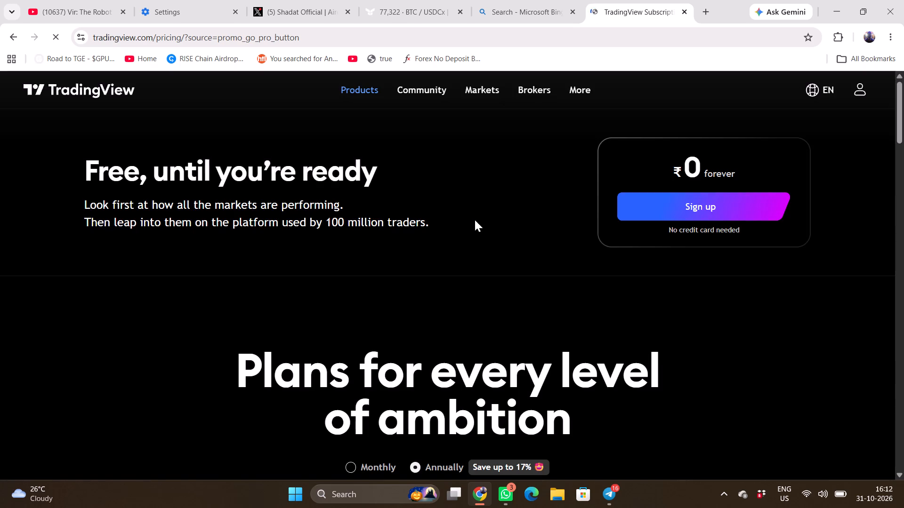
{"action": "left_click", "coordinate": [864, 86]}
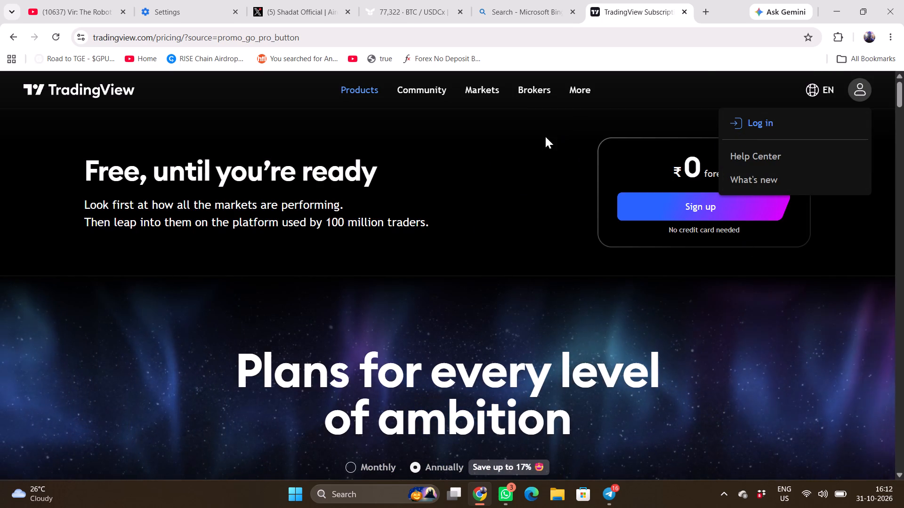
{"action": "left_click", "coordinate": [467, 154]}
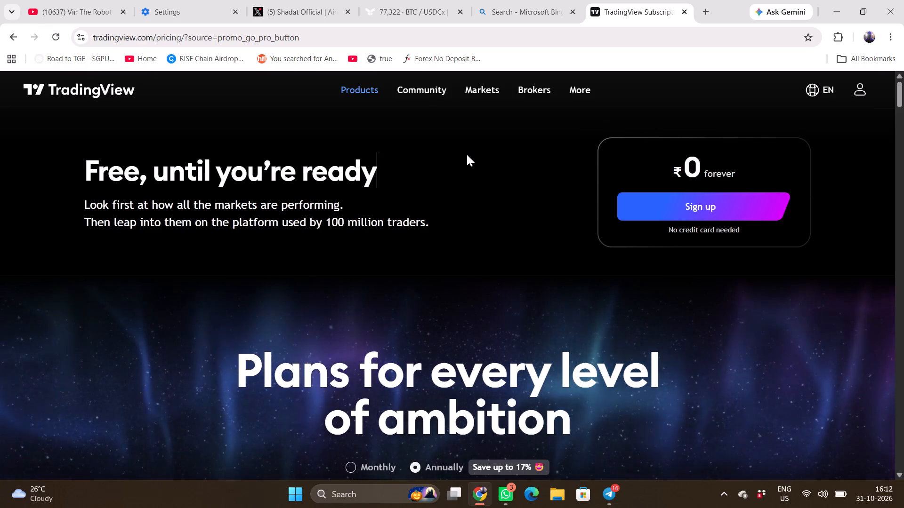
Sign in to TradingView from the free sign-up offer on its pricing page and look over the subscription plans.
{"action": "left_click", "coordinate": [689, 205]}
{"action": "left_click", "coordinate": [759, 166]}
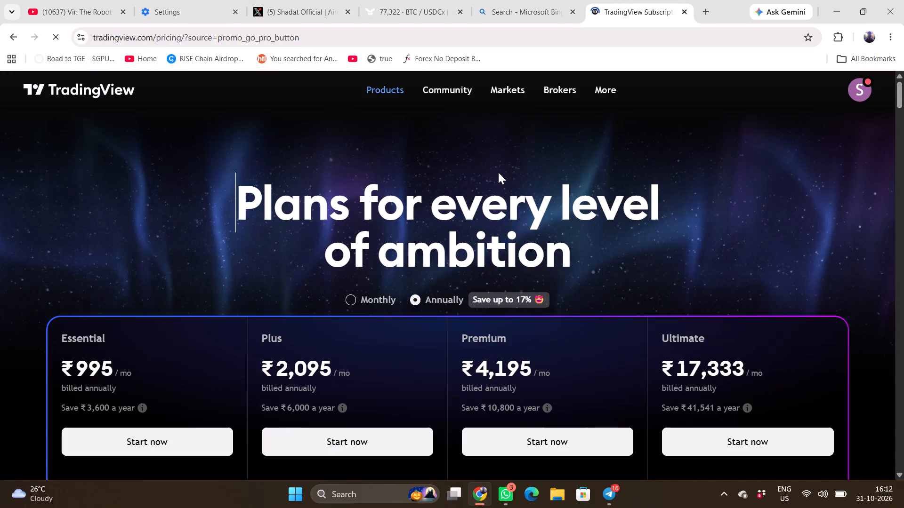
{"action": "scroll", "coordinate": [335, 263], "scroll_direction": "down", "scroll_amount": 2}
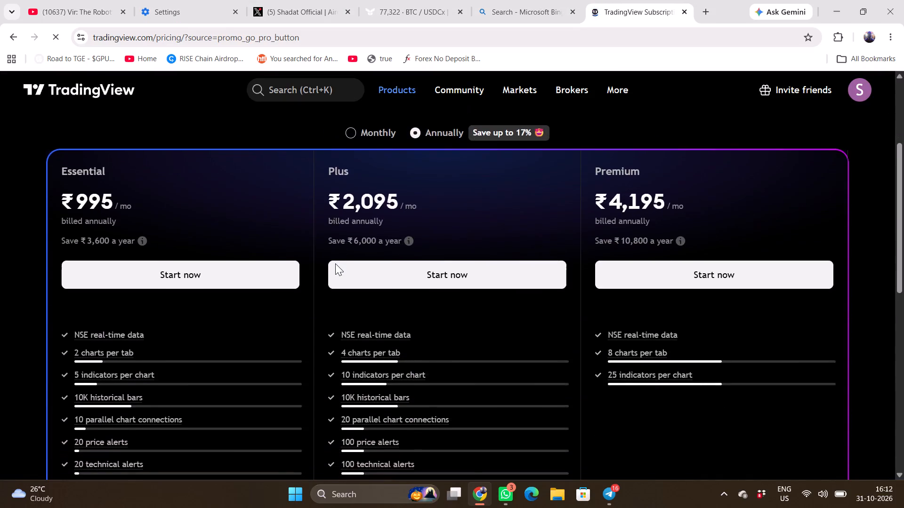
{"action": "scroll", "coordinate": [335, 263], "scroll_direction": "up", "scroll_amount": 3}
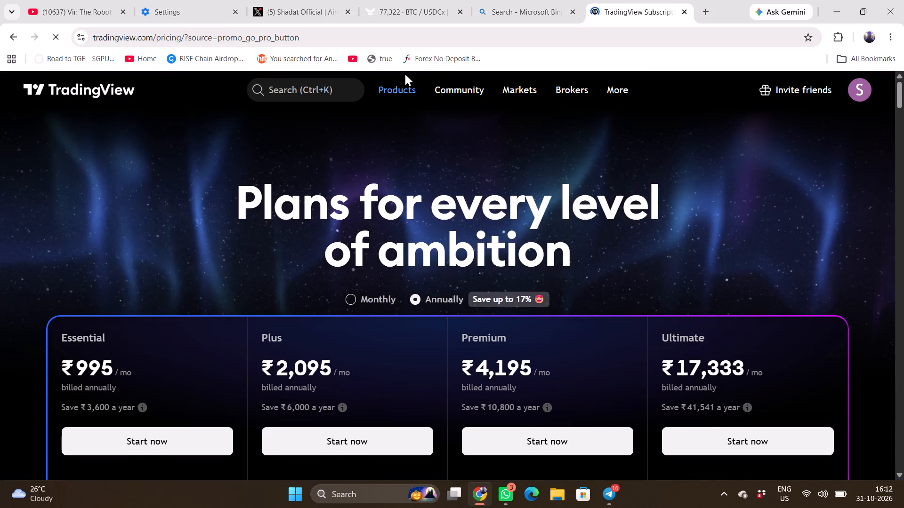
Return to Titan's BTC-USDCX trading page and examine the recent price movement on the 15-minute chart.
{"action": "left_click", "coordinate": [420, 0]}
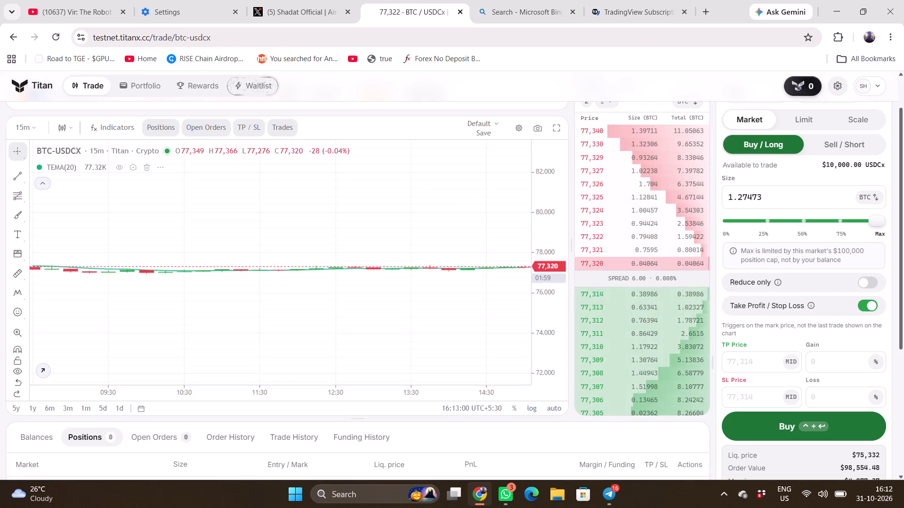
{"action": "scroll", "coordinate": [547, 267], "scroll_direction": "up", "scroll_amount": 1}
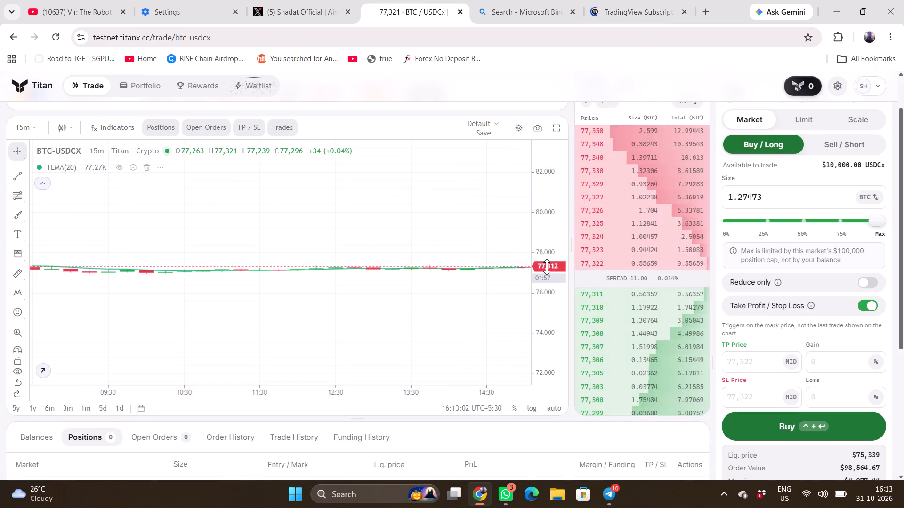
{"action": "scroll", "coordinate": [547, 267], "scroll_direction": "up", "scroll_amount": 2}
{"action": "scroll", "coordinate": [547, 267], "scroll_direction": "down", "scroll_amount": 2}
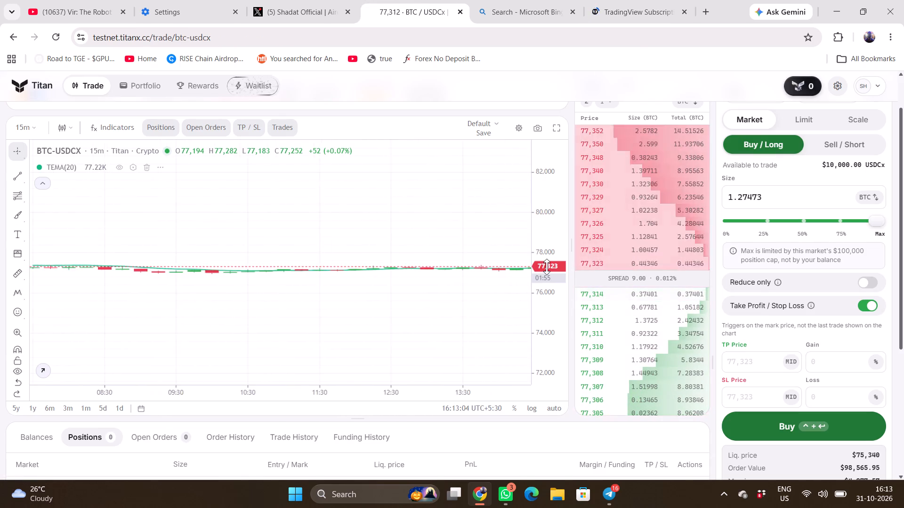
{"action": "scroll", "coordinate": [547, 267], "scroll_direction": "down", "scroll_amount": 5}
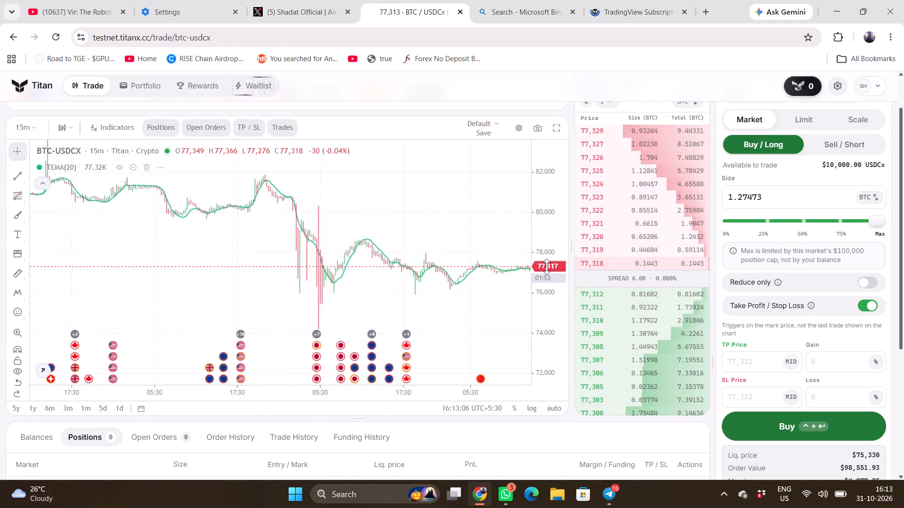
{"action": "scroll", "coordinate": [547, 267], "scroll_direction": "up", "scroll_amount": 1}
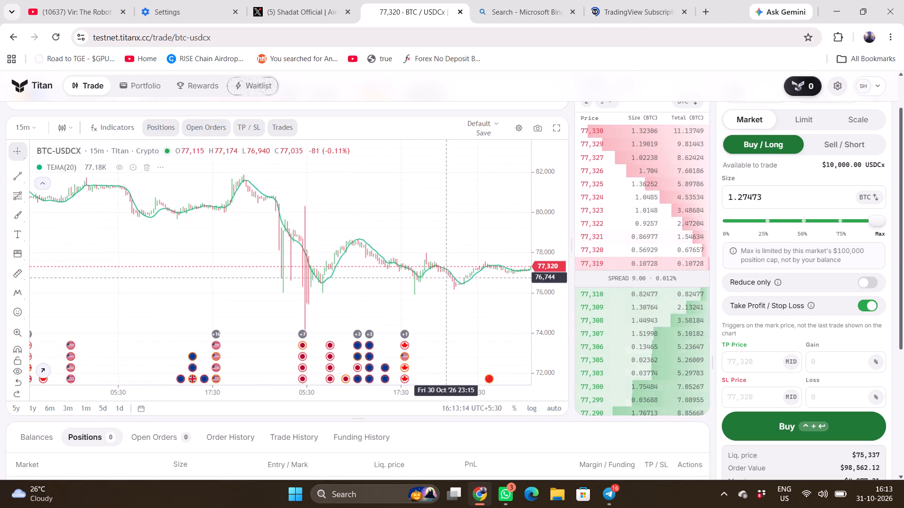
{"action": "scroll", "coordinate": [552, 277], "scroll_direction": "up", "scroll_amount": 1}
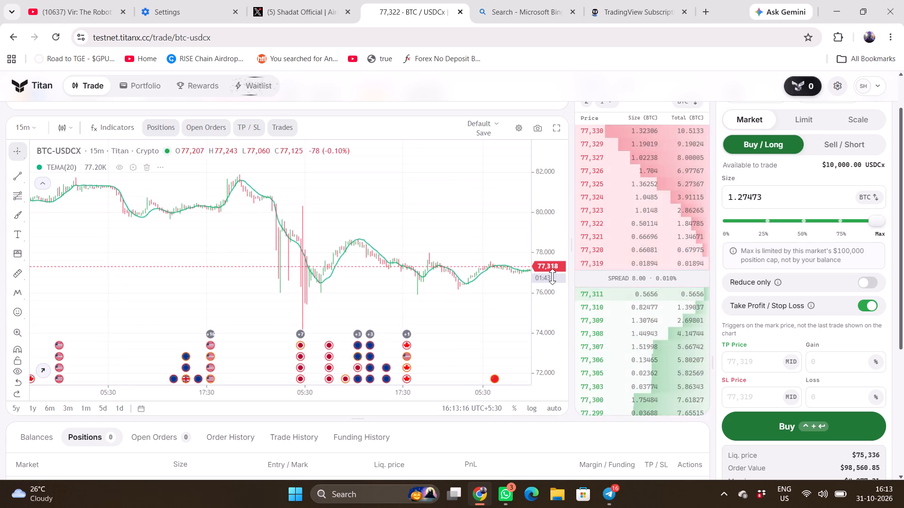
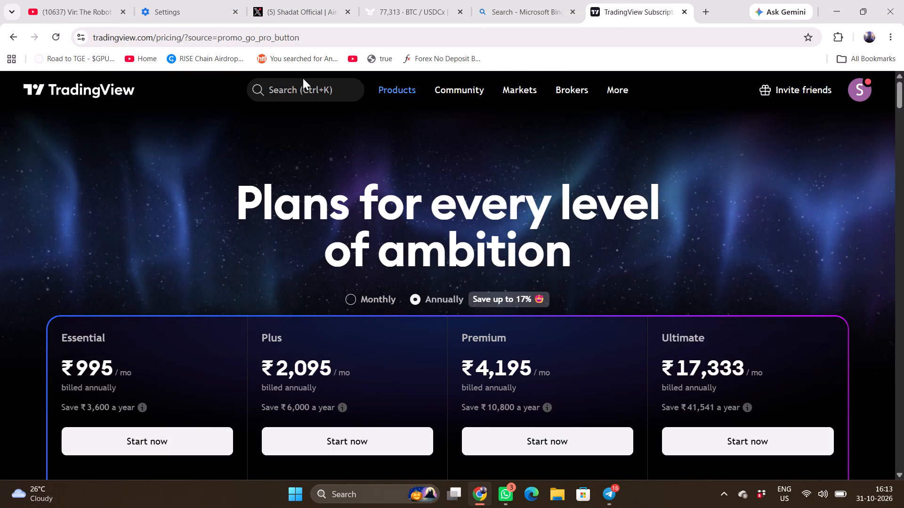
Find BTCUSDT (Bitcoin / TetherUS) in TradingView's symbol search and launch its chart.
{"action": "left_click", "coordinate": [292, 87]}
{"action": "left_click", "coordinate": [263, 91]}
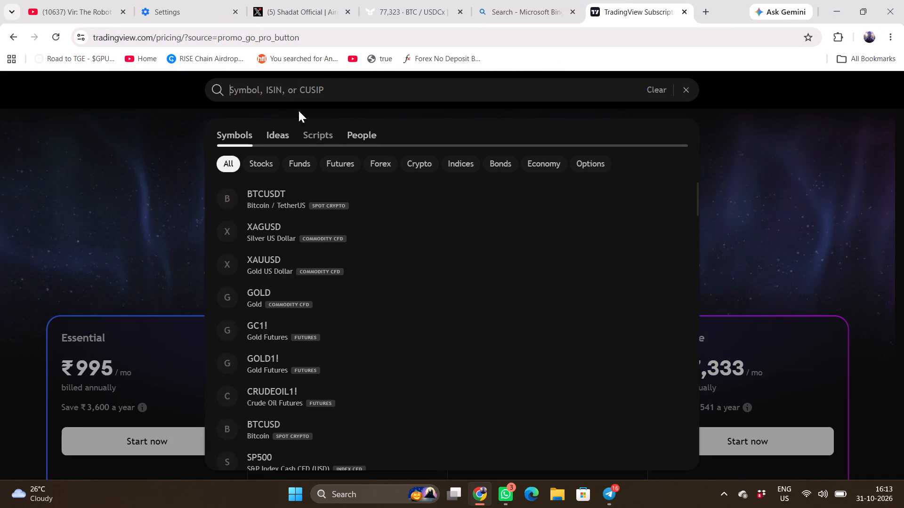
{"action": "left_click", "coordinate": [340, 204]}
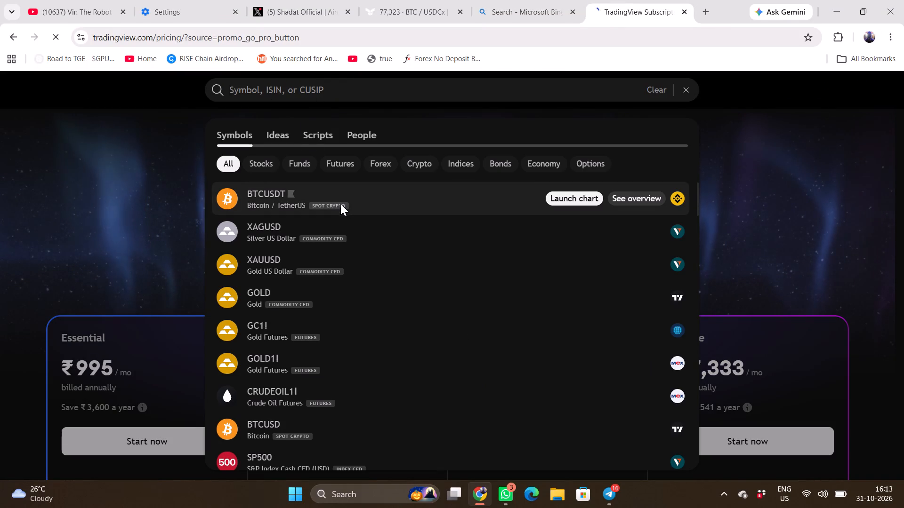
{"action": "left_click", "coordinate": [579, 198]}
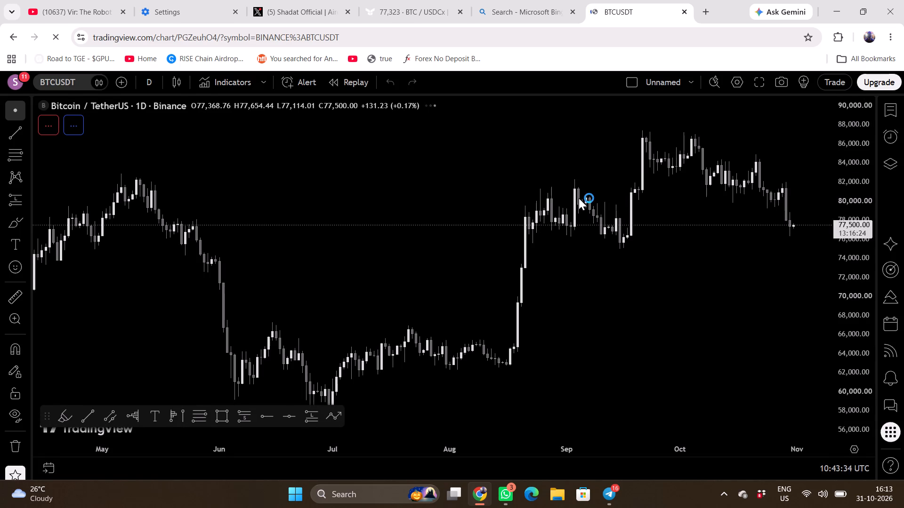
Examine the recent BTCUSDT price action on the daily chart, from the August rally to the latest candles.
{"action": "scroll", "coordinate": [635, 241], "scroll_direction": "down", "scroll_amount": 3}
{"action": "left_click_drag", "start_coordinate": [653, 267], "coordinate": [368, 276]}
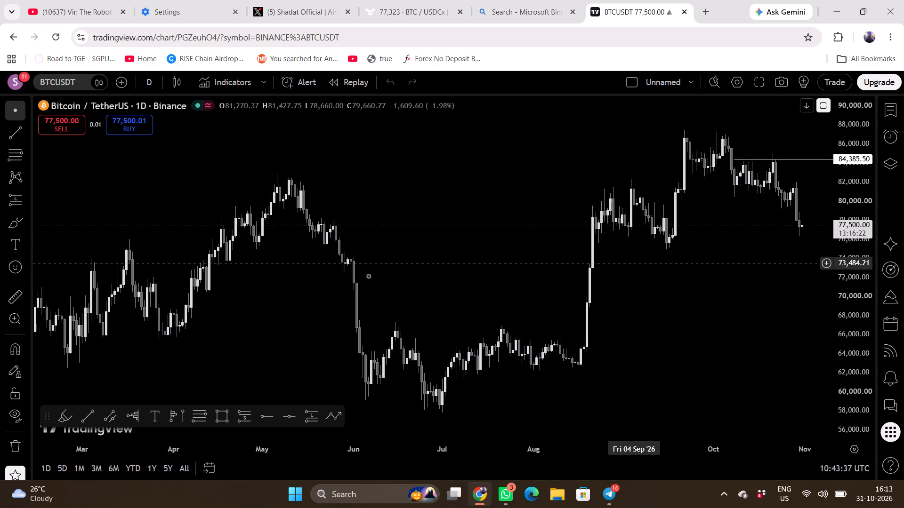
{"action": "left_click_drag", "start_coordinate": [368, 276], "coordinate": [329, 285]}
{"action": "left_click_drag", "start_coordinate": [637, 301], "coordinate": [355, 306]}
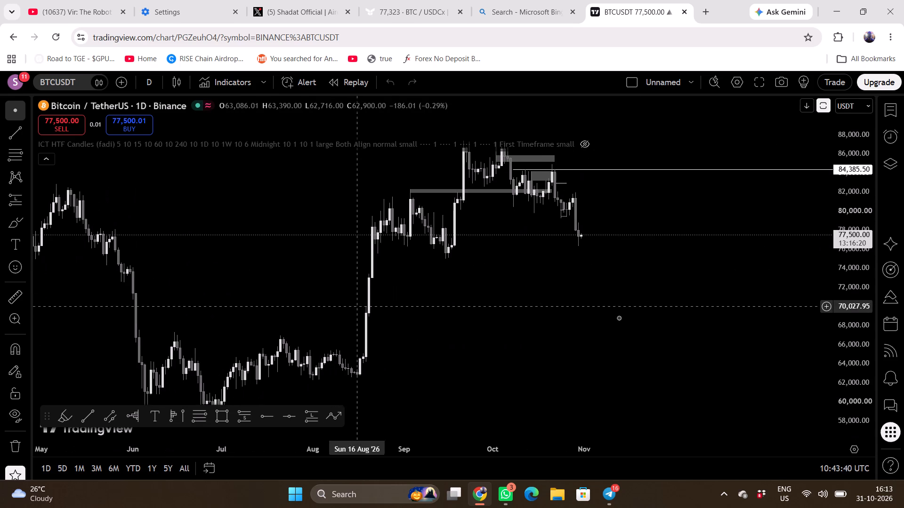
{"action": "scroll", "coordinate": [637, 320], "scroll_direction": "up", "scroll_amount": 2}
{"action": "scroll", "coordinate": [859, 230], "scroll_direction": "up", "scroll_amount": 2}
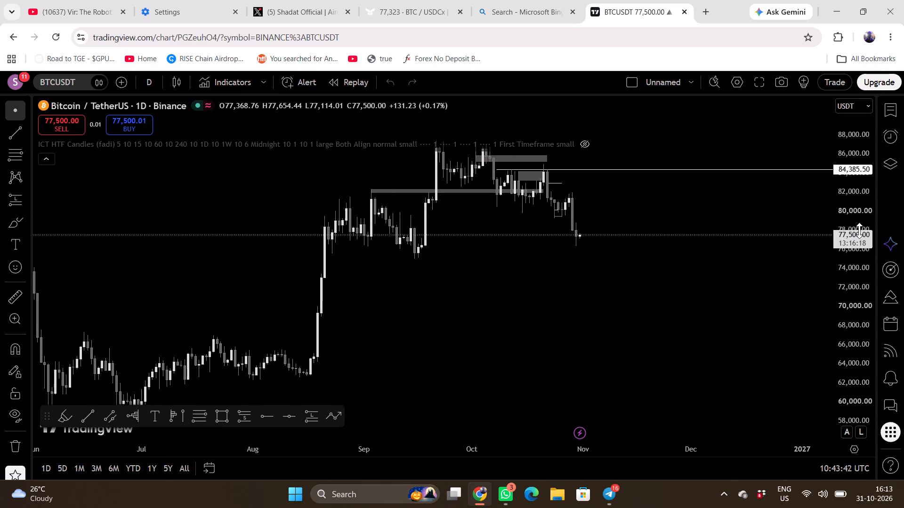
{"action": "scroll", "coordinate": [859, 230], "scroll_direction": "up", "scroll_amount": 4}
{"action": "scroll", "coordinate": [684, 267], "scroll_direction": "up", "scroll_amount": 1}
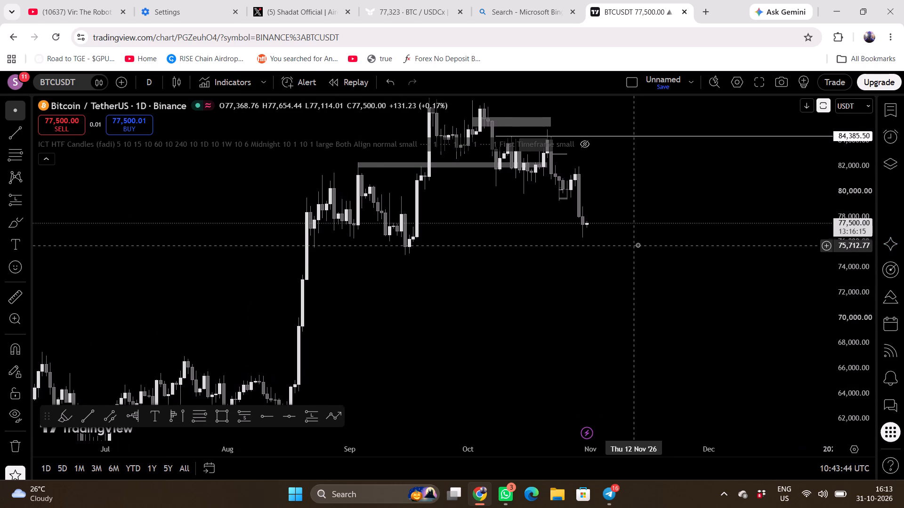
{"action": "scroll", "coordinate": [650, 239], "scroll_direction": "up", "scroll_amount": 1}
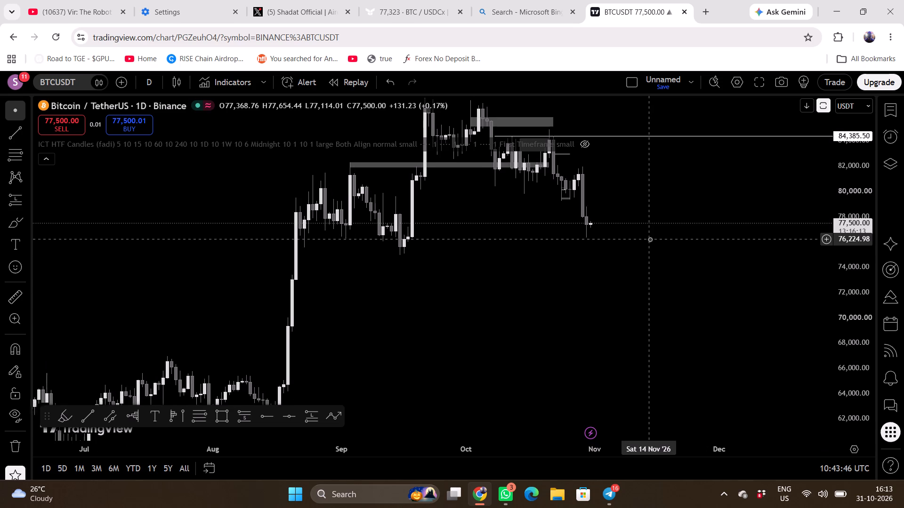
{"action": "scroll", "coordinate": [650, 239], "scroll_direction": "up", "scroll_amount": 2}
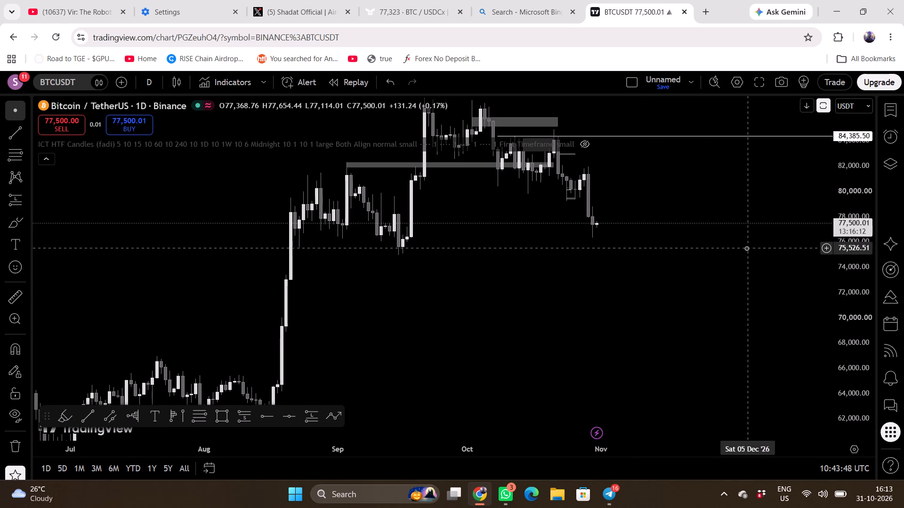
{"action": "scroll", "coordinate": [847, 229], "scroll_direction": "up", "scroll_amount": 3}
{"action": "scroll", "coordinate": [710, 264], "scroll_direction": "right", "scroll_amount": 1}
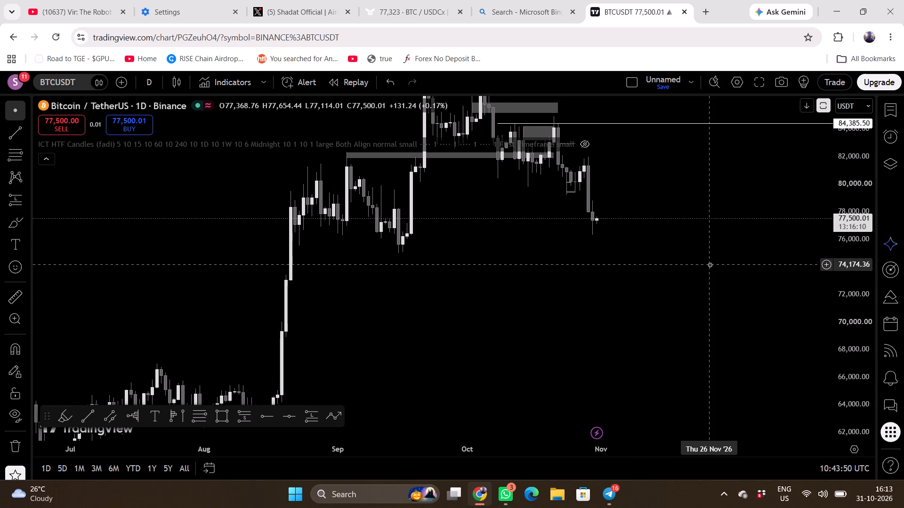
{"action": "scroll", "coordinate": [710, 264], "scroll_direction": "right", "scroll_amount": 1}
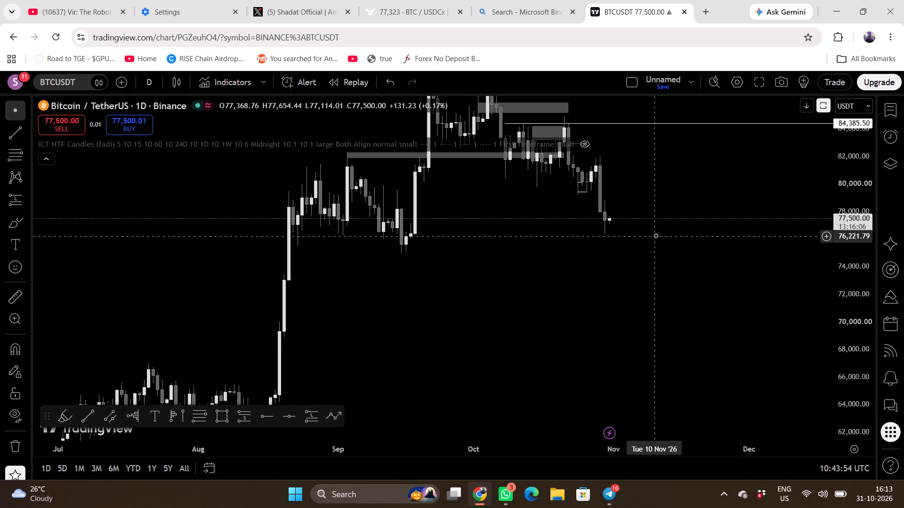
{"action": "scroll", "coordinate": [669, 246], "scroll_direction": "up", "scroll_amount": 1}
{"action": "scroll", "coordinate": [859, 234], "scroll_direction": "up", "scroll_amount": 3}
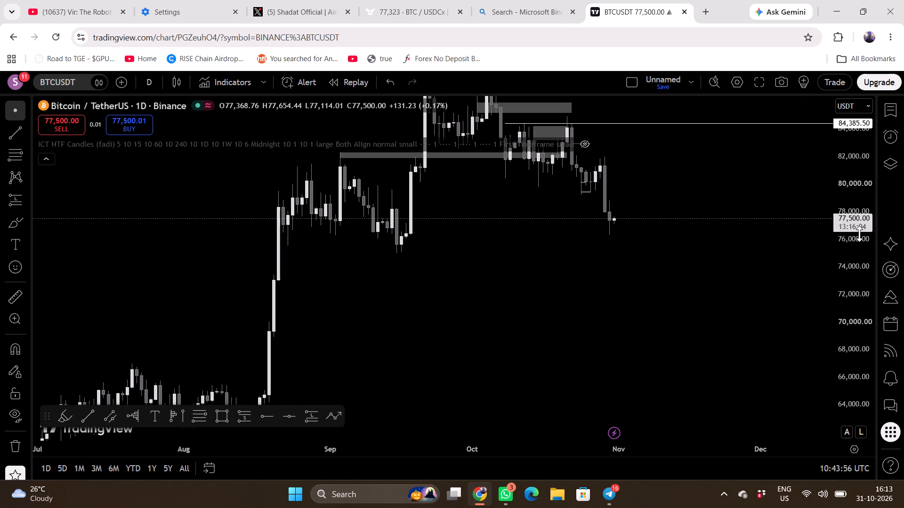
{"action": "scroll", "coordinate": [859, 234], "scroll_direction": "up", "scroll_amount": 3}
{"action": "scroll", "coordinate": [714, 253], "scroll_direction": "up", "scroll_amount": 1}
{"action": "scroll", "coordinate": [627, 247], "scroll_direction": "up", "scroll_amount": 1}
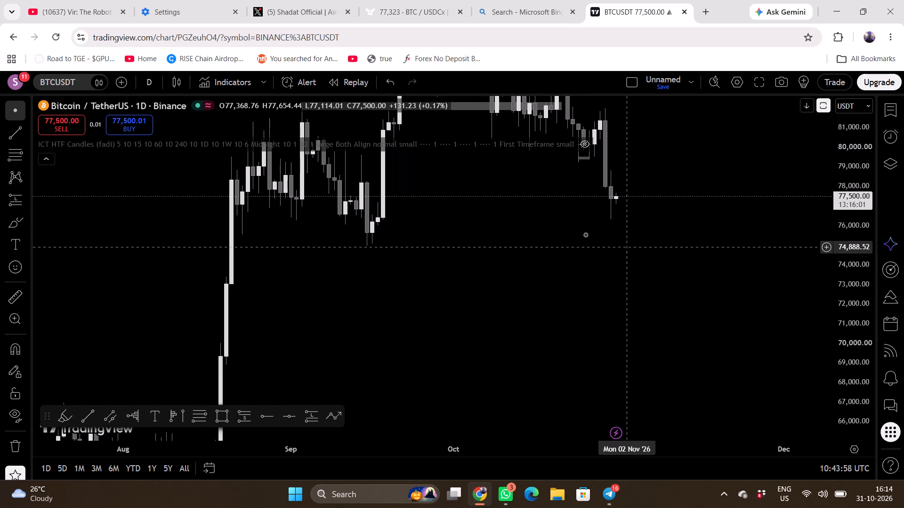
Draw a rectangle zone under the current price from 16 Sep to 8 Nov 2026, between about 77,260 and 75,430.
{"action": "left_click", "coordinate": [27, 222]}
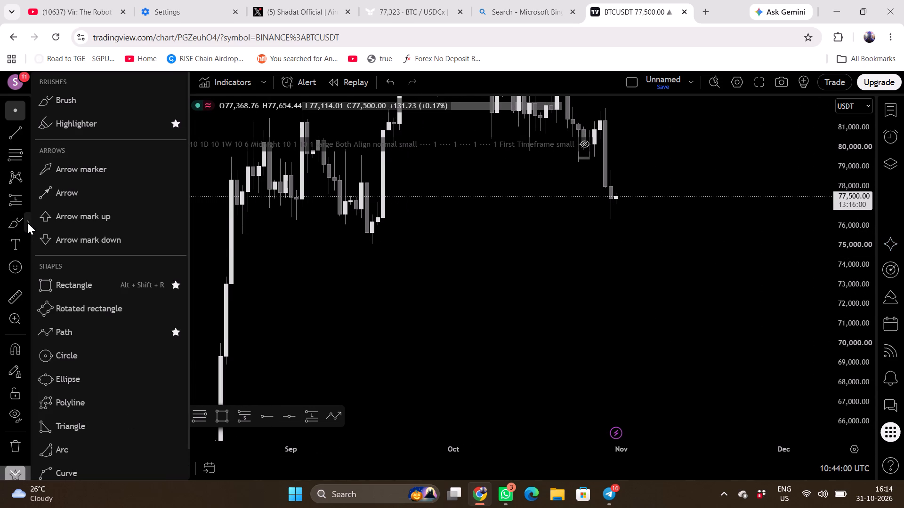
{"action": "left_click", "coordinate": [62, 282]}
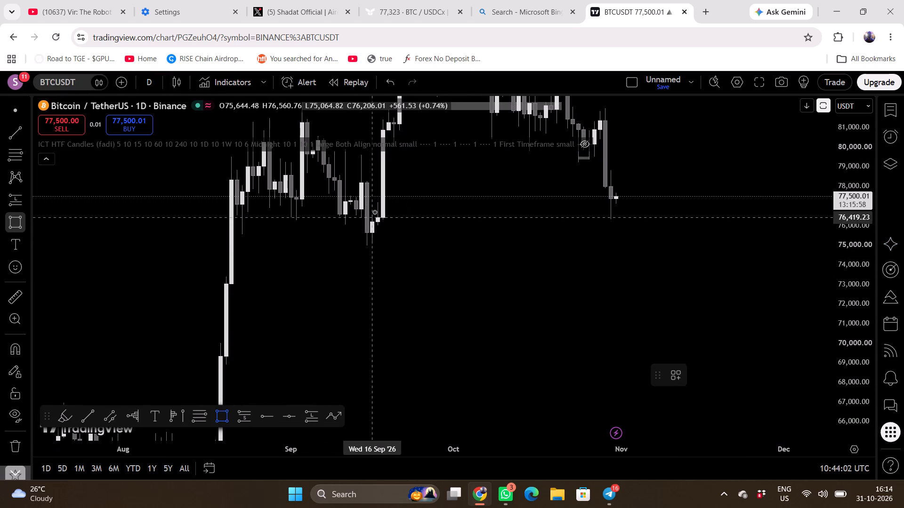
{"action": "left_click_drag", "start_coordinate": [374, 201], "coordinate": [518, 246]}
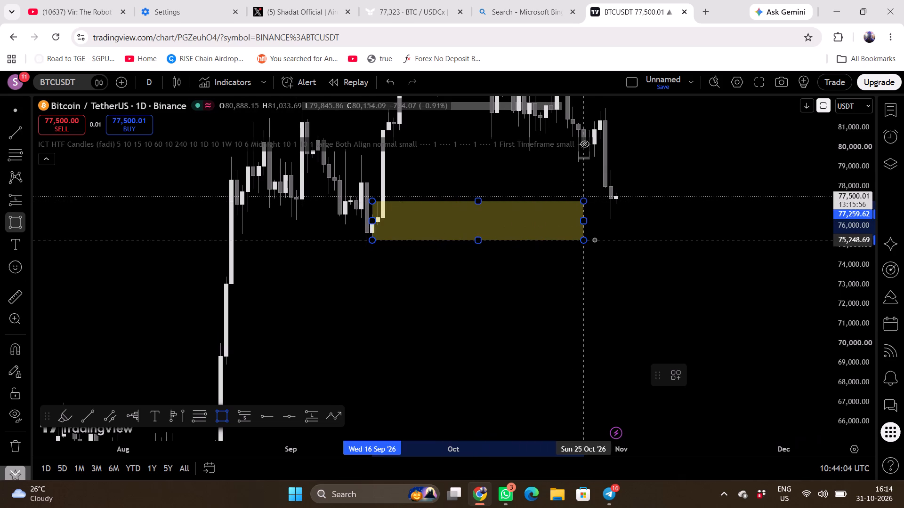
{"action": "left_click", "coordinate": [658, 234]}
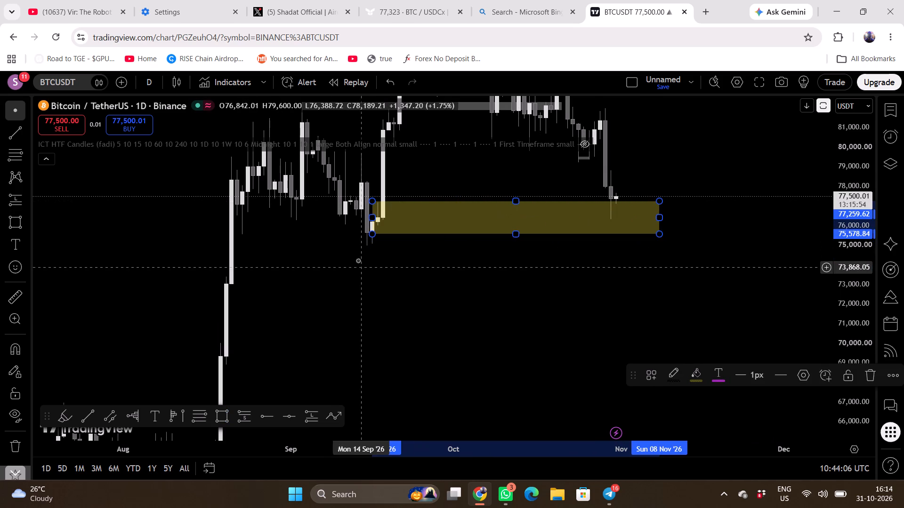
{"action": "double_click", "coordinate": [371, 233]}
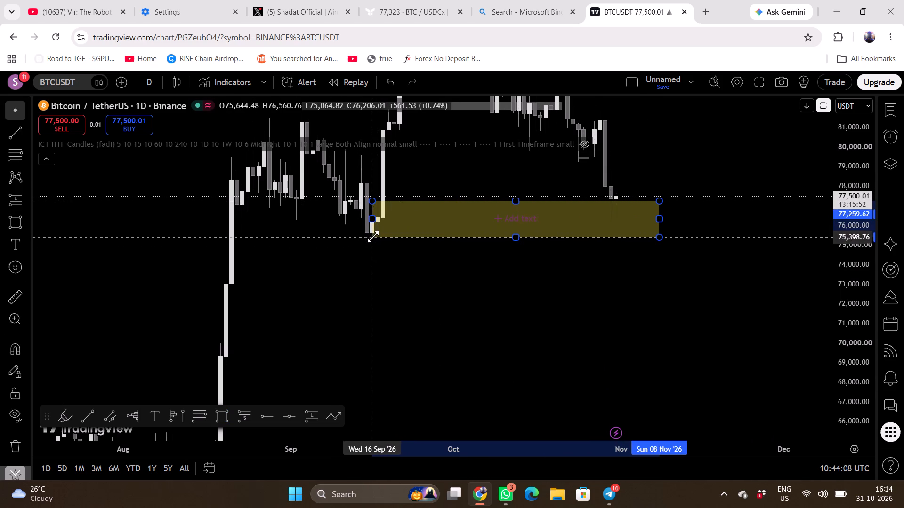
Change the BTCUSDT chart interval to 4 hours.
{"action": "left_click", "coordinate": [152, 79]}
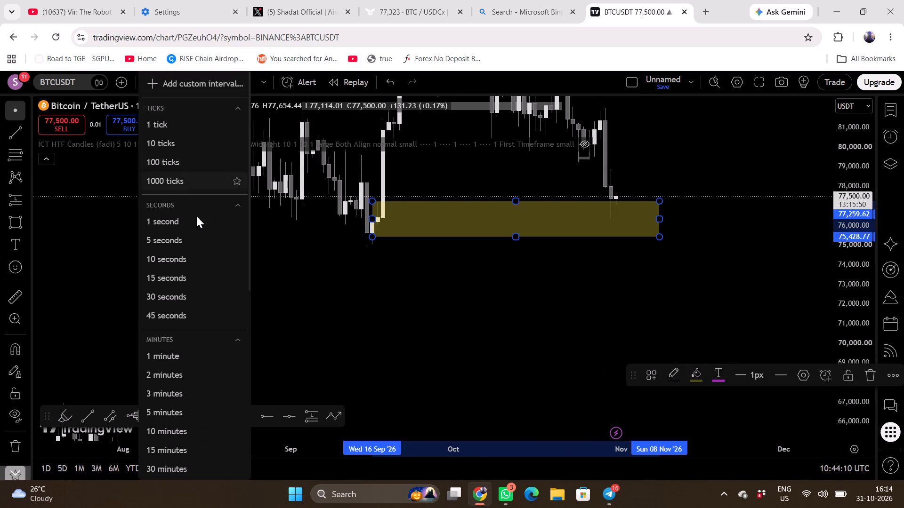
{"action": "scroll", "coordinate": [168, 375], "scroll_direction": "down", "scroll_amount": 2}
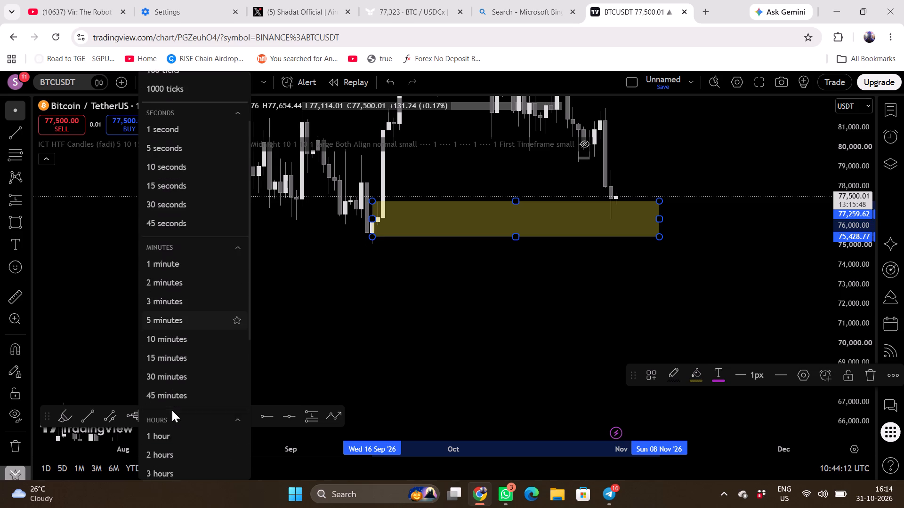
{"action": "scroll", "coordinate": [165, 415], "scroll_direction": "down", "scroll_amount": 1}
{"action": "left_click", "coordinate": [165, 434]}
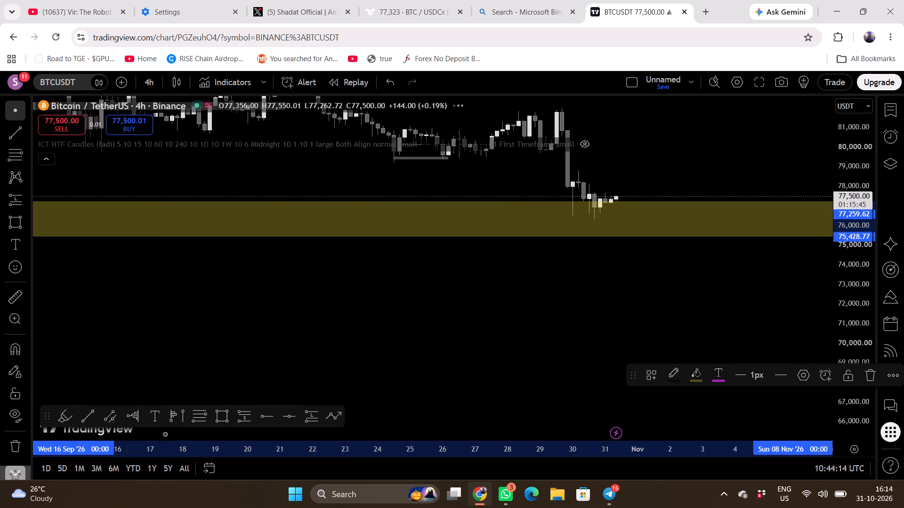
Move the rectangle zone's upper starting corner to the breakout candles around 18 Sep, just under the 77,500 price line.
{"action": "scroll", "coordinate": [307, 390], "scroll_direction": "down", "scroll_amount": 6}
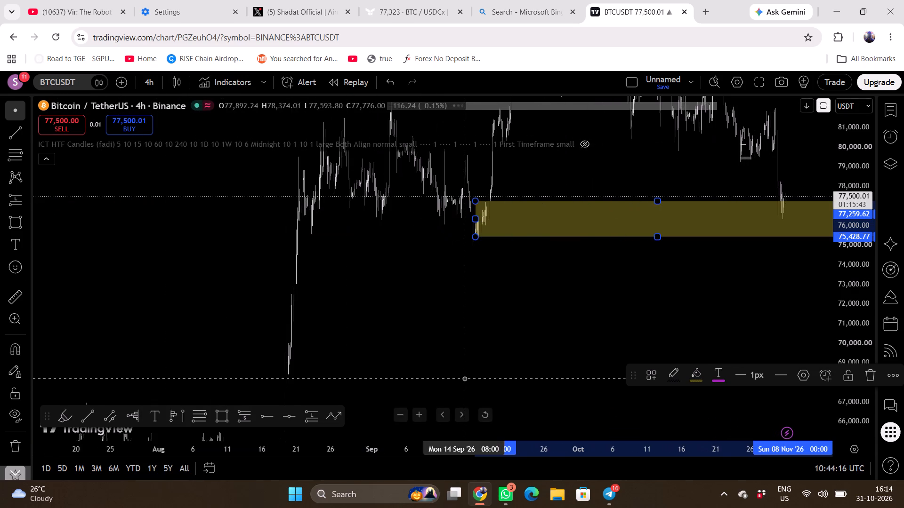
{"action": "scroll", "coordinate": [464, 378], "scroll_direction": "up", "scroll_amount": 4}
{"action": "scroll", "coordinate": [464, 378], "scroll_direction": "right", "scroll_amount": 1}
{"action": "scroll", "coordinate": [509, 324], "scroll_direction": "up", "scroll_amount": 3}
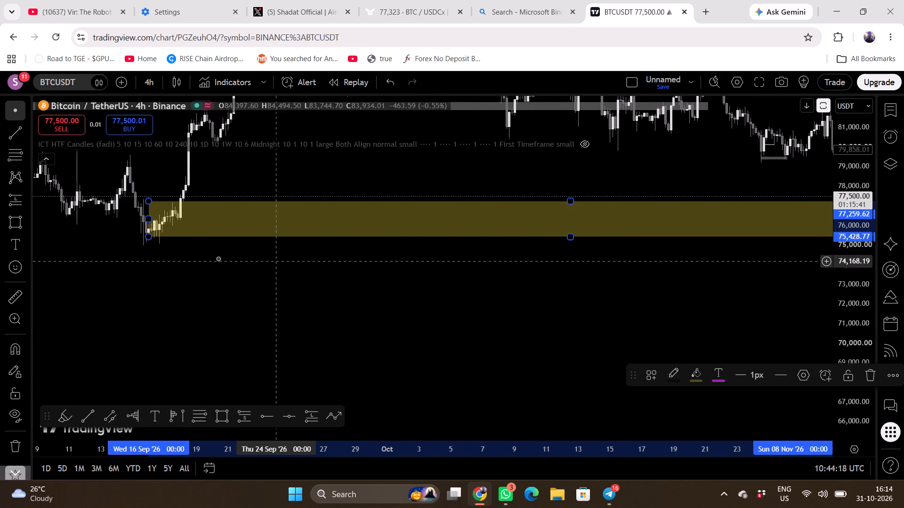
{"action": "left_click_drag", "start_coordinate": [148, 199], "coordinate": [186, 216]}
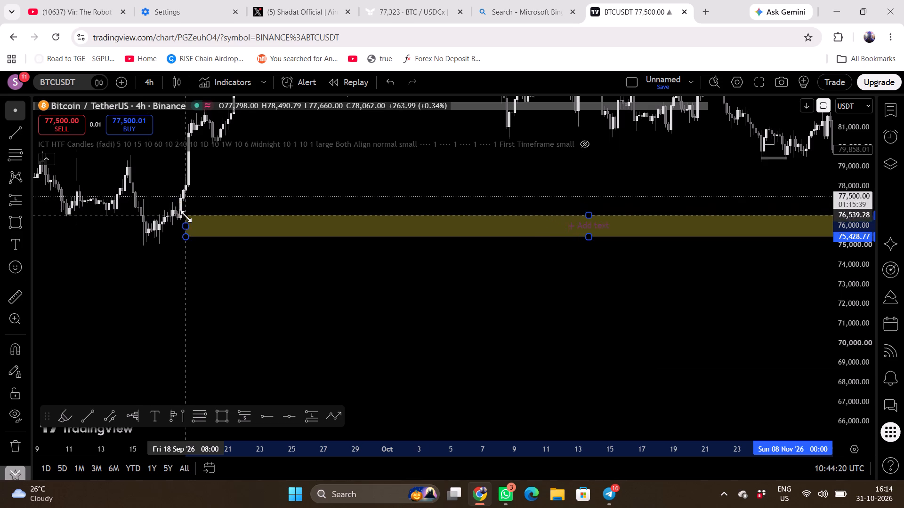
{"action": "left_click_drag", "start_coordinate": [186, 216], "coordinate": [178, 198]}
Draw a nearly horizontal trend line from the 30 Oct high at about 78,832 to 4 Nov at about 78,867.
{"action": "left_click_drag", "start_coordinate": [356, 323], "coordinate": [265, 301]}
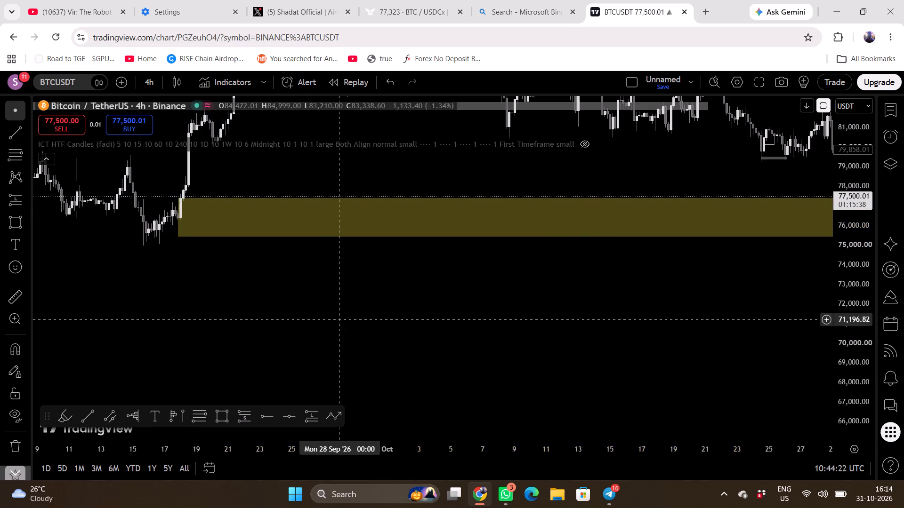
{"action": "left_click_drag", "start_coordinate": [265, 301], "coordinate": [176, 292]}
{"action": "scroll", "coordinate": [321, 295], "scroll_direction": "down", "scroll_amount": 3}
{"action": "left_click_drag", "start_coordinate": [403, 297], "coordinate": [342, 354]}
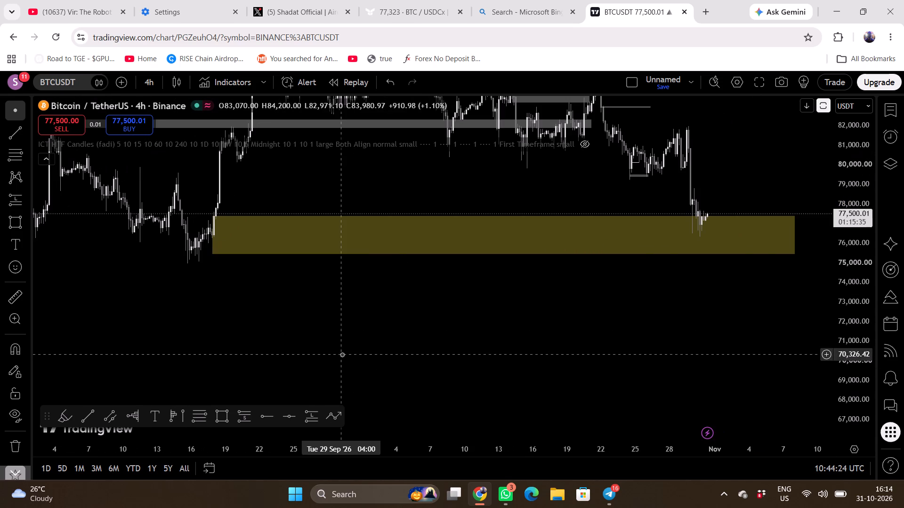
{"action": "scroll", "coordinate": [852, 245], "scroll_direction": "down", "scroll_amount": 3}
{"action": "scroll", "coordinate": [760, 215], "scroll_direction": "up", "scroll_amount": 1}
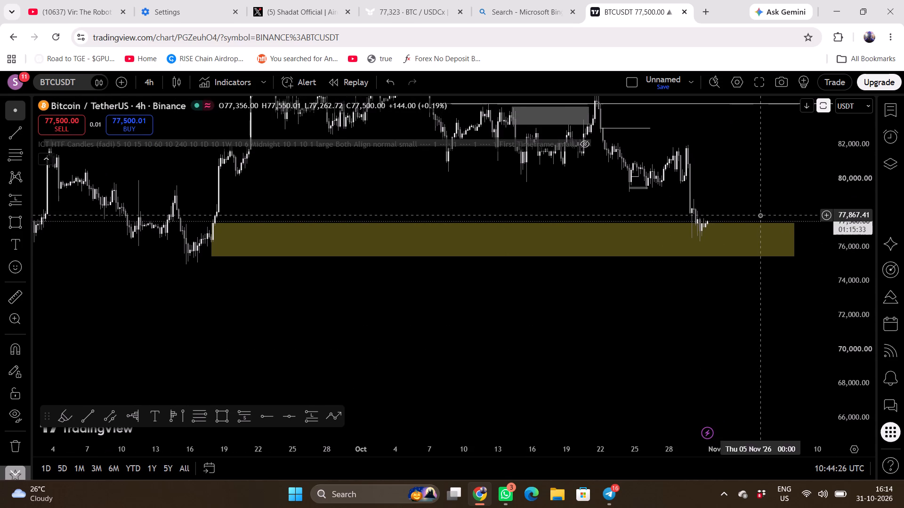
{"action": "scroll", "coordinate": [760, 215], "scroll_direction": "up", "scroll_amount": 1}
{"action": "scroll", "coordinate": [731, 190], "scroll_direction": "up", "scroll_amount": 4}
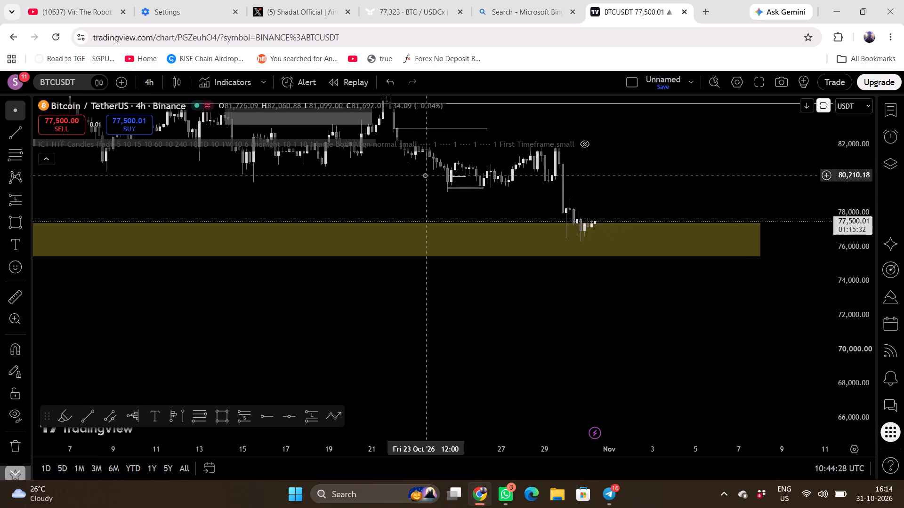
{"action": "left_click", "coordinate": [11, 137]}
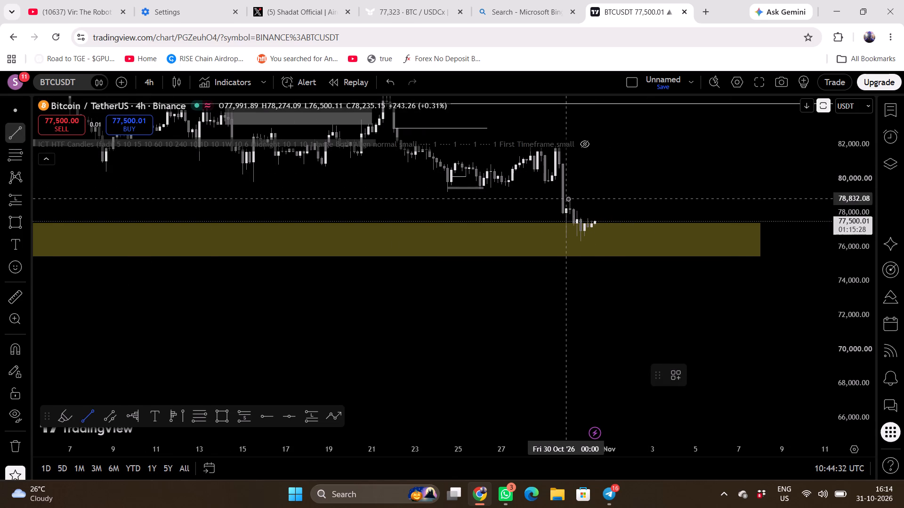
{"action": "left_click_drag", "start_coordinate": [568, 198], "coordinate": [683, 197]}
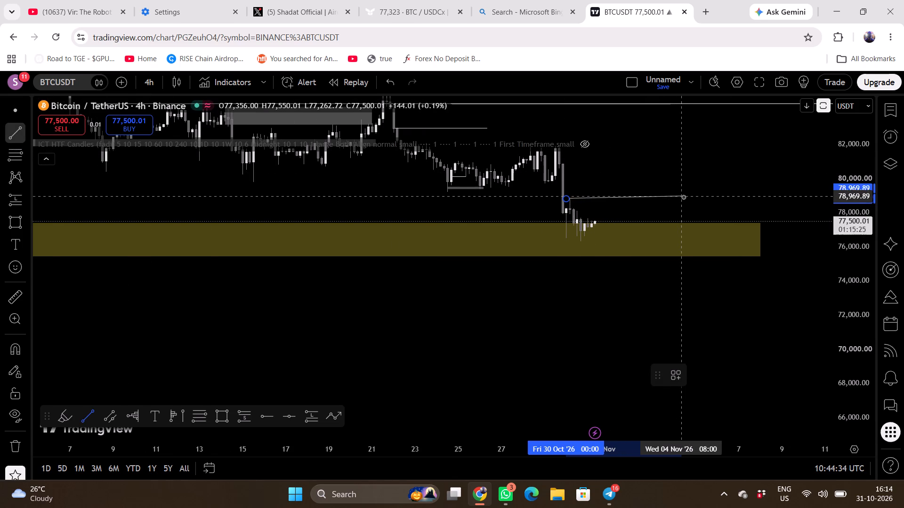
{"action": "left_click_drag", "start_coordinate": [683, 197], "coordinate": [686, 198]}
{"action": "left_click", "coordinate": [686, 198]}
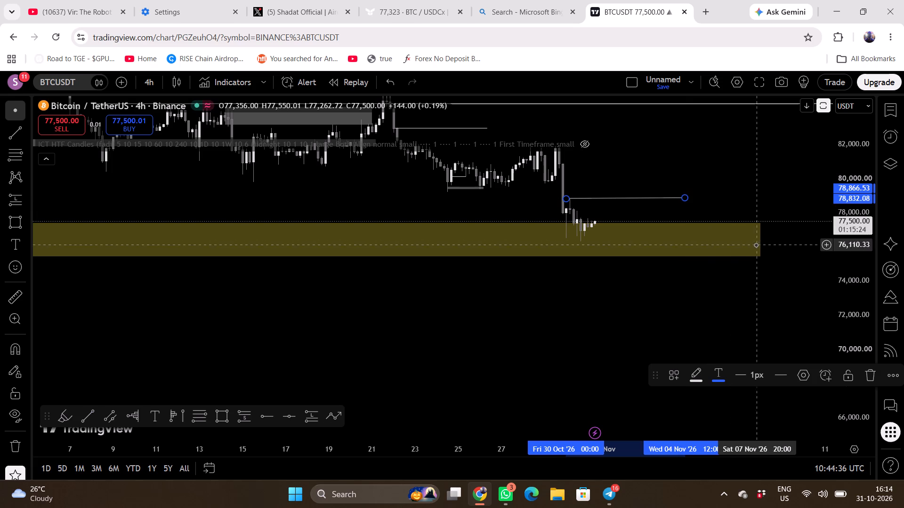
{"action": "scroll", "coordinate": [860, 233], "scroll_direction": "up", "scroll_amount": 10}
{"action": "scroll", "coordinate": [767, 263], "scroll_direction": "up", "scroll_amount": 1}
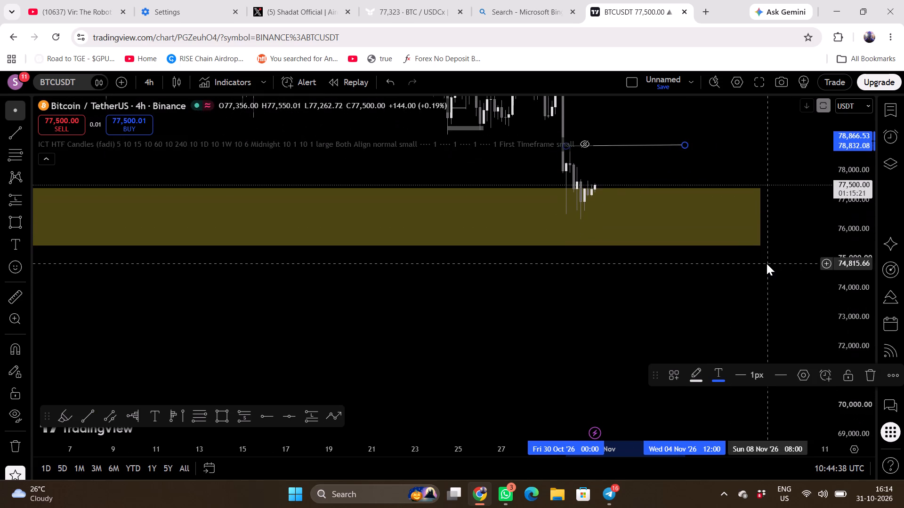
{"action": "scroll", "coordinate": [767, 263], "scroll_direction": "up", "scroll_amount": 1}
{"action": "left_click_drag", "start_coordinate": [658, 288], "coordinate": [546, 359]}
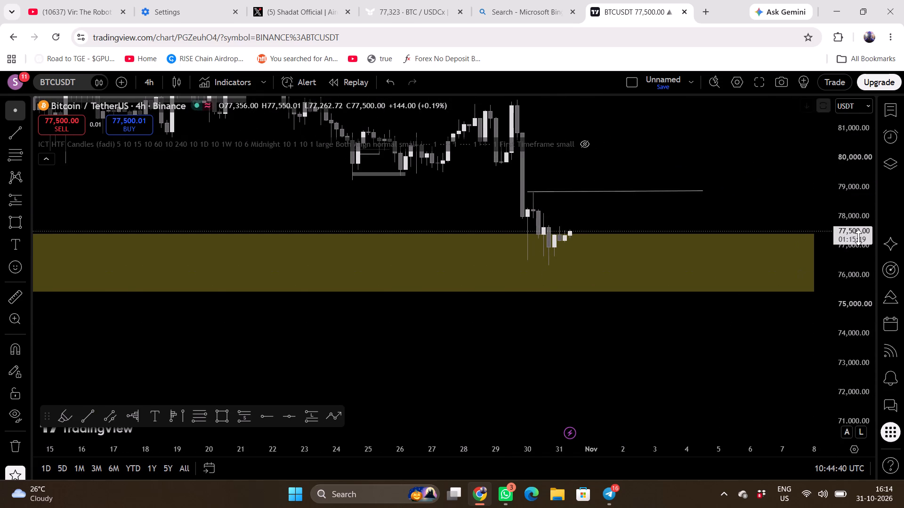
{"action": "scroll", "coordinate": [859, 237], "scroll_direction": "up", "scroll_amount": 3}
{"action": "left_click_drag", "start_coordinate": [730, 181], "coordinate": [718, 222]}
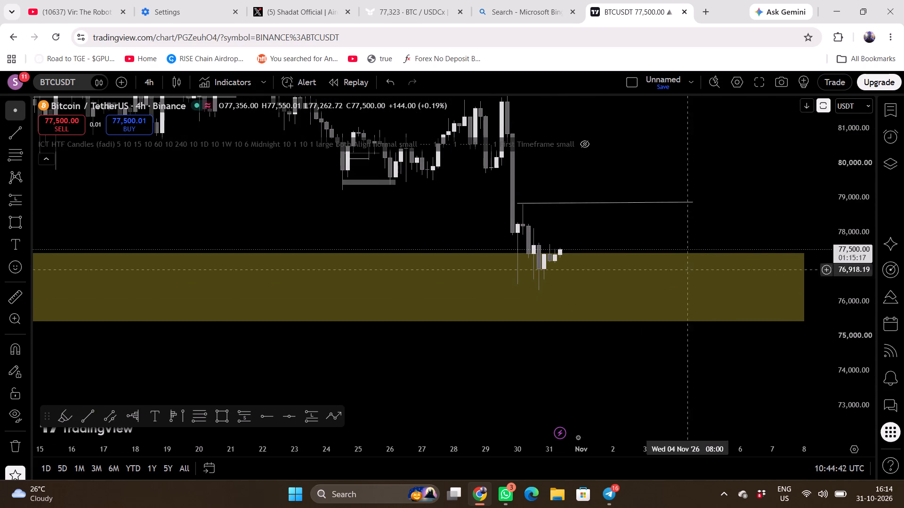
Return to the Titan trading page and place the 20× long market order for 1.27473 BTC on BTC/USDCx.
{"action": "left_click", "coordinate": [403, 13]}
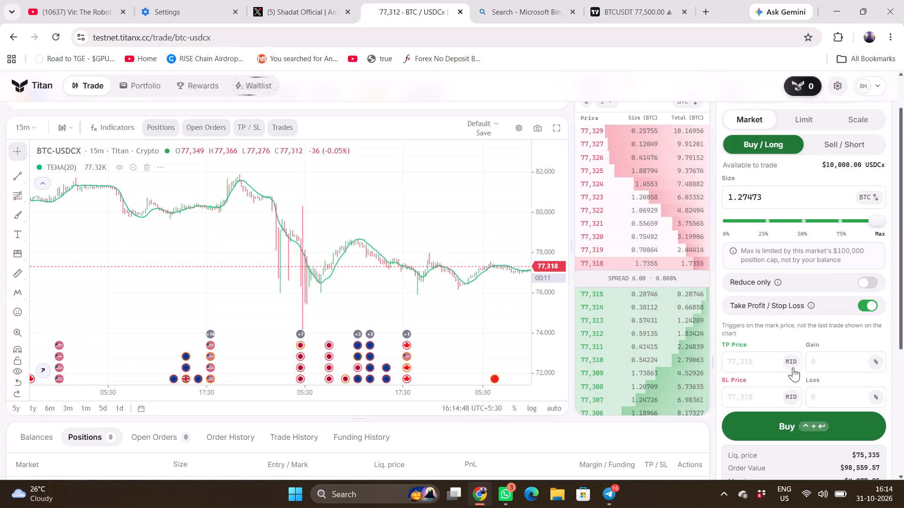
{"action": "left_click", "coordinate": [784, 427]}
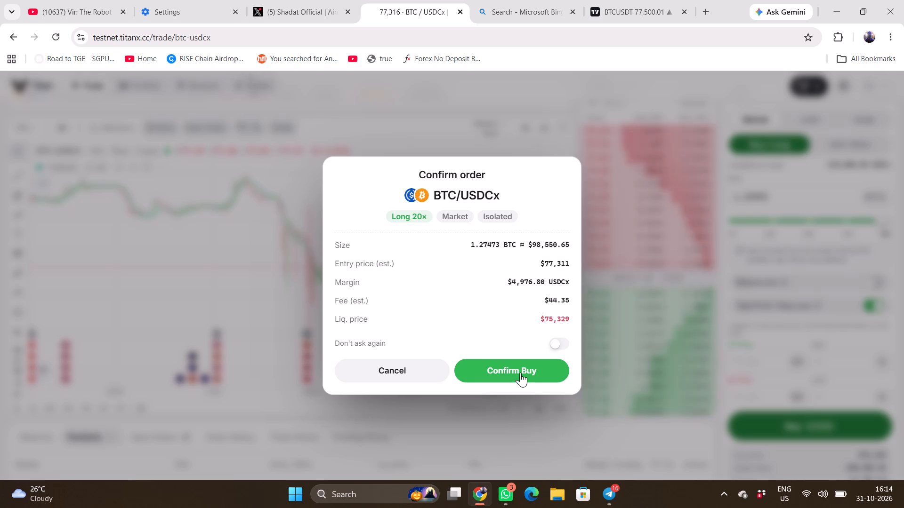
{"action": "left_click", "coordinate": [520, 372]}
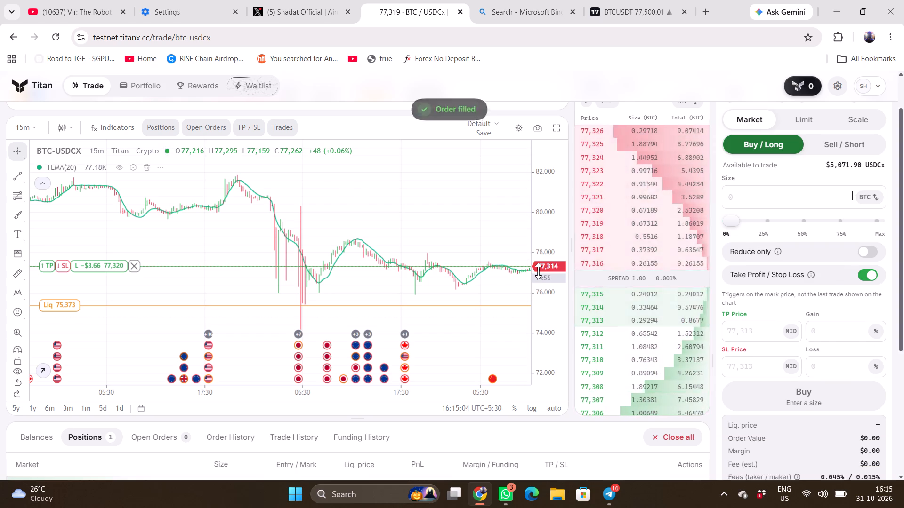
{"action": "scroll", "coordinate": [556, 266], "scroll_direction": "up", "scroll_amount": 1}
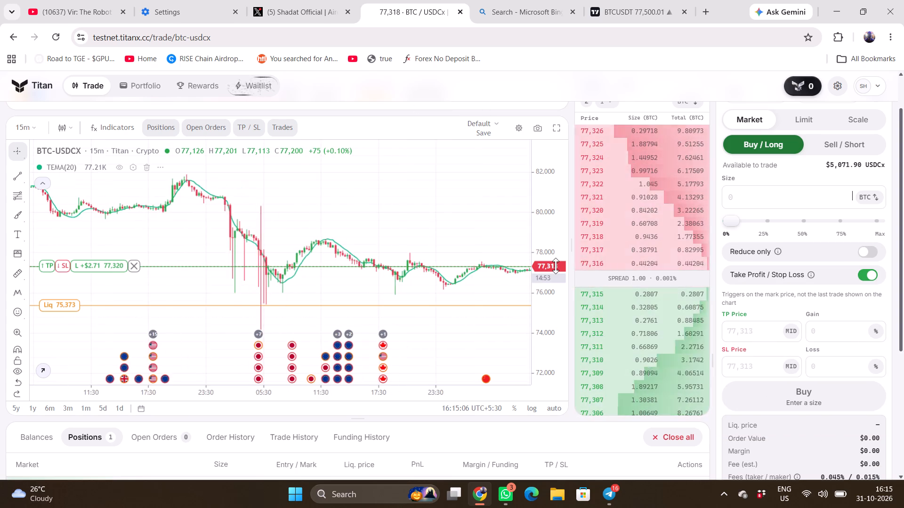
Examine the long position's entry and liquidation levels on the 15-minute BTC-USDCX chart and compare them with the marked-up TradingView BTCUSDT chart.
{"action": "scroll", "coordinate": [556, 266], "scroll_direction": "up", "scroll_amount": 4}
{"action": "scroll", "coordinate": [556, 266], "scroll_direction": "down", "scroll_amount": 1}
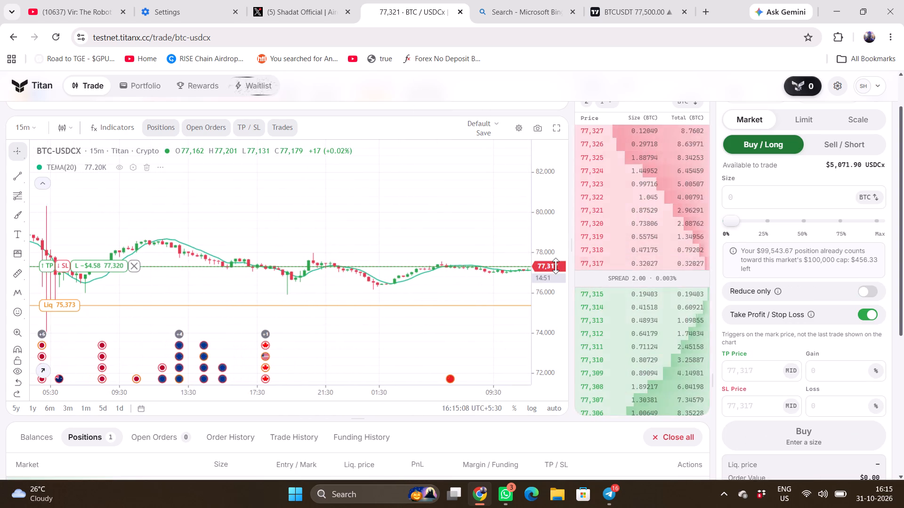
{"action": "scroll", "coordinate": [556, 266], "scroll_direction": "up", "scroll_amount": 3}
{"action": "left_click_drag", "start_coordinate": [437, 227], "coordinate": [341, 185]}
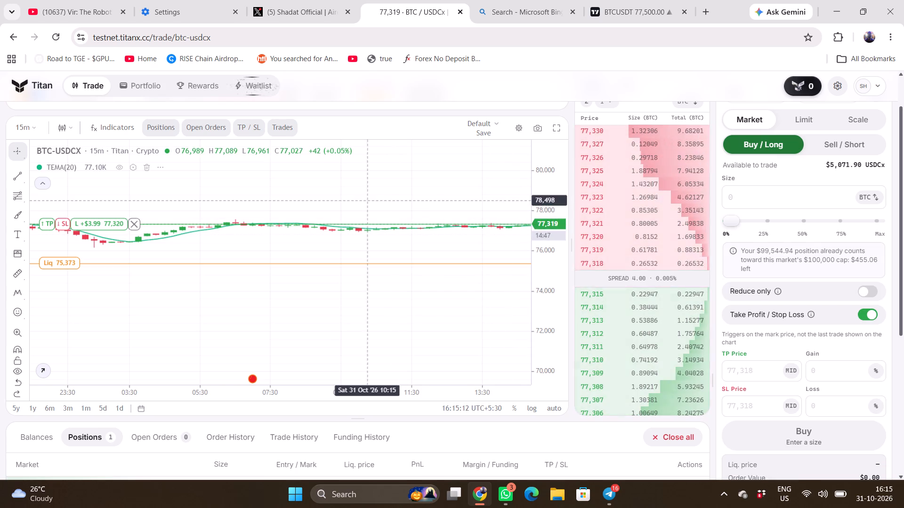
{"action": "left_click_drag", "start_coordinate": [374, 199], "coordinate": [381, 248]}
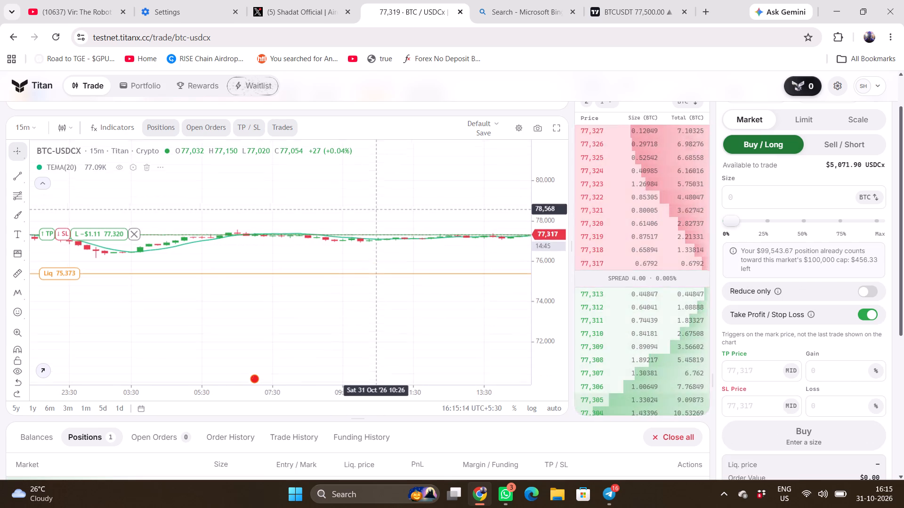
{"action": "left_click_drag", "start_coordinate": [381, 248], "coordinate": [391, 307]}
{"action": "scroll", "coordinate": [391, 307], "scroll_direction": "down", "scroll_amount": 2}
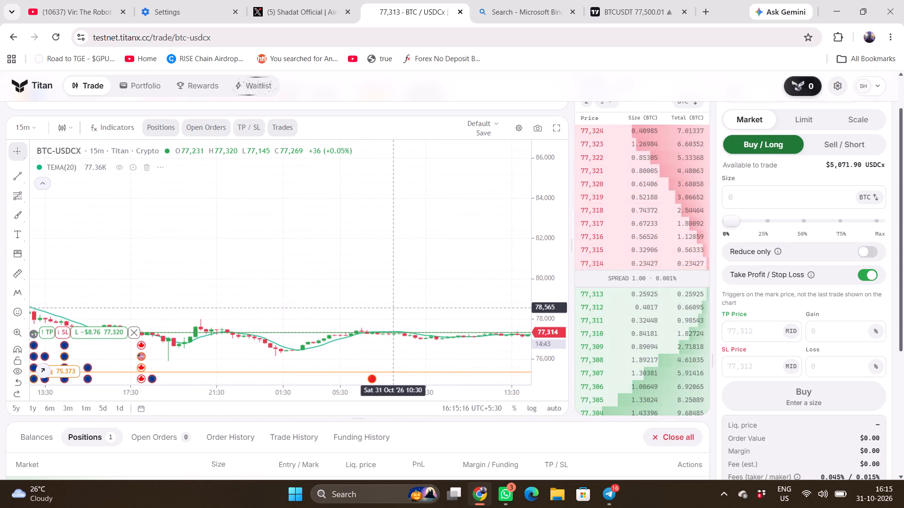
{"action": "scroll", "coordinate": [391, 307], "scroll_direction": "down", "scroll_amount": 4}
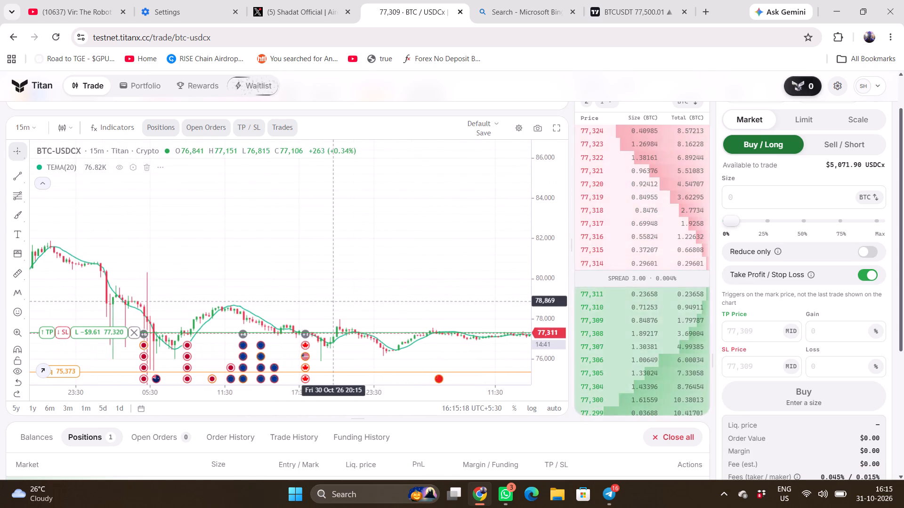
{"action": "scroll", "coordinate": [331, 301], "scroll_direction": "down", "scroll_amount": 2}
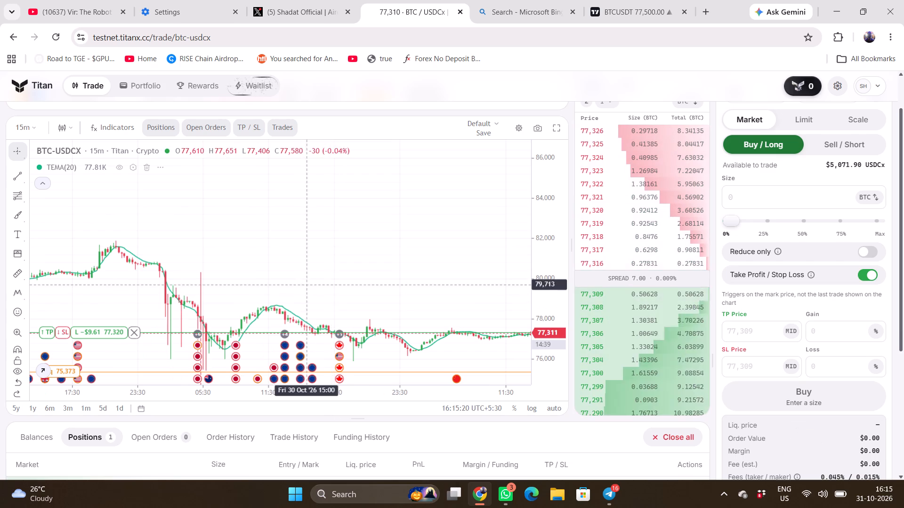
{"action": "double_click", "coordinate": [384, 284]}
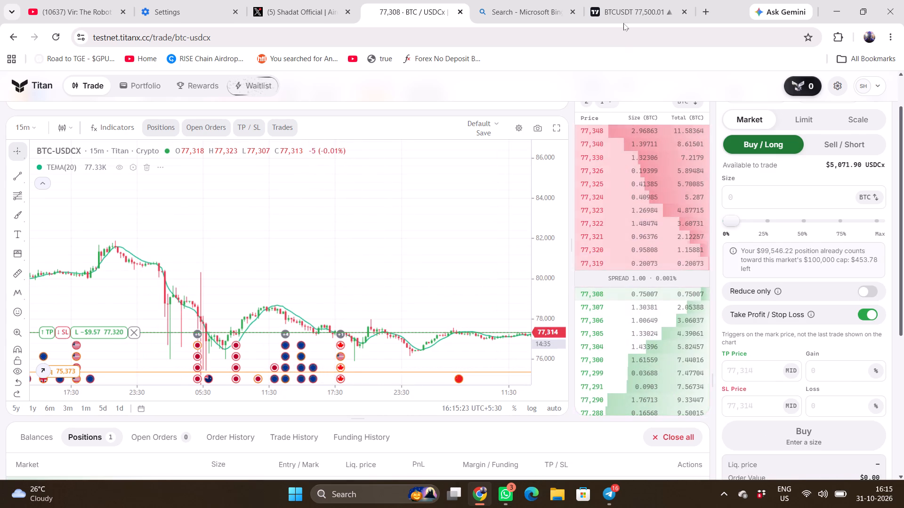
{"action": "left_click", "coordinate": [622, 9]}
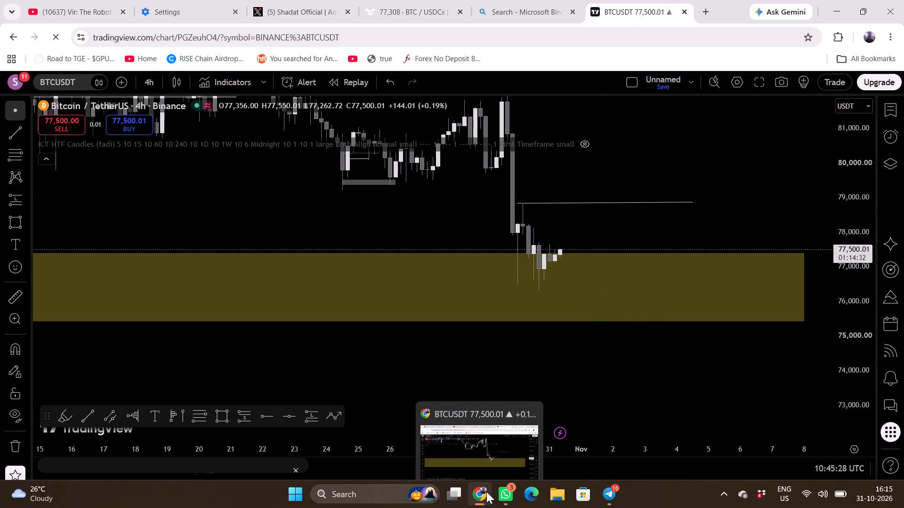
{"action": "left_click", "coordinate": [484, 447]}
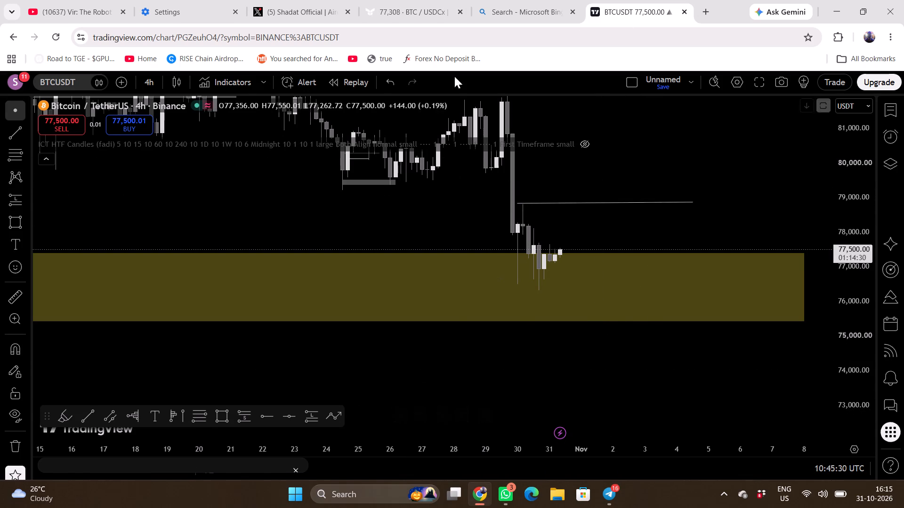
Return to the Titan trading page and save a take profit at 78,776 for the whole BTC/USDCx long position.
{"action": "left_click", "coordinate": [404, 8]}
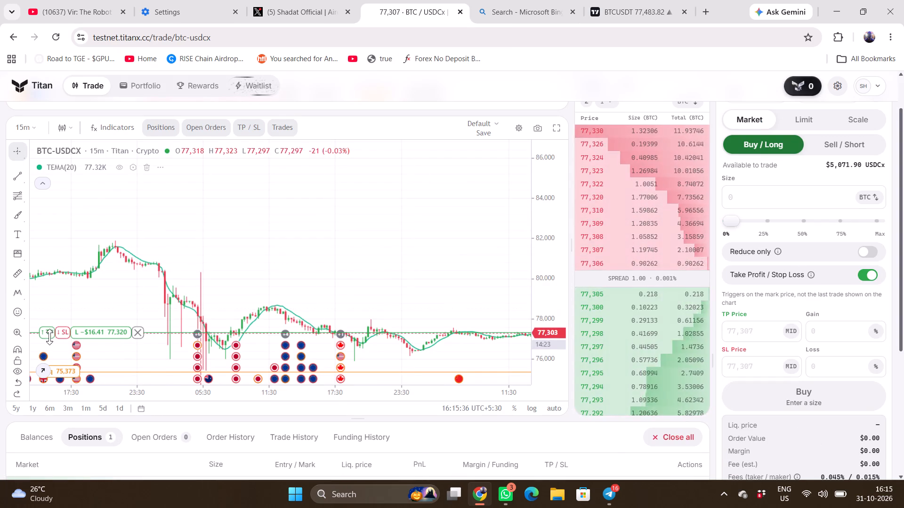
{"action": "left_click_drag", "start_coordinate": [49, 332], "coordinate": [110, 282]}
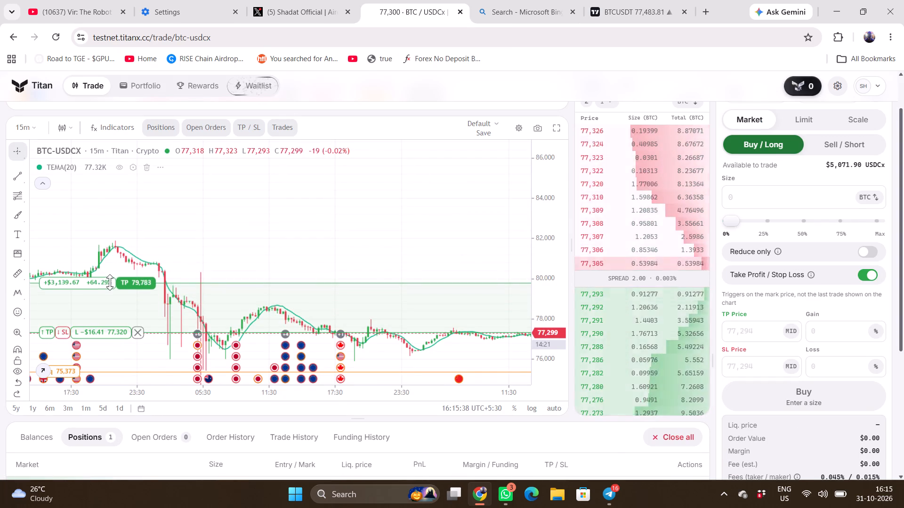
{"action": "left_click_drag", "start_coordinate": [110, 282], "coordinate": [111, 281]}
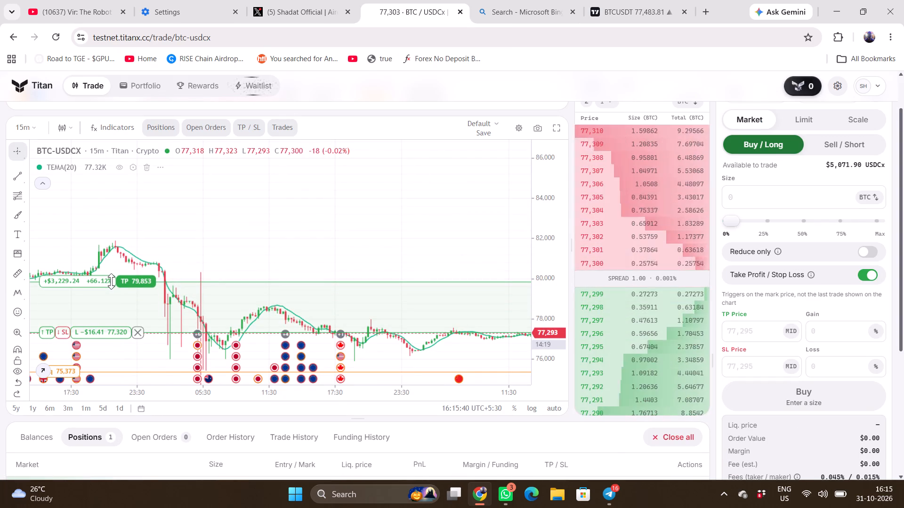
{"action": "left_click_drag", "start_coordinate": [111, 281], "coordinate": [120, 291]}
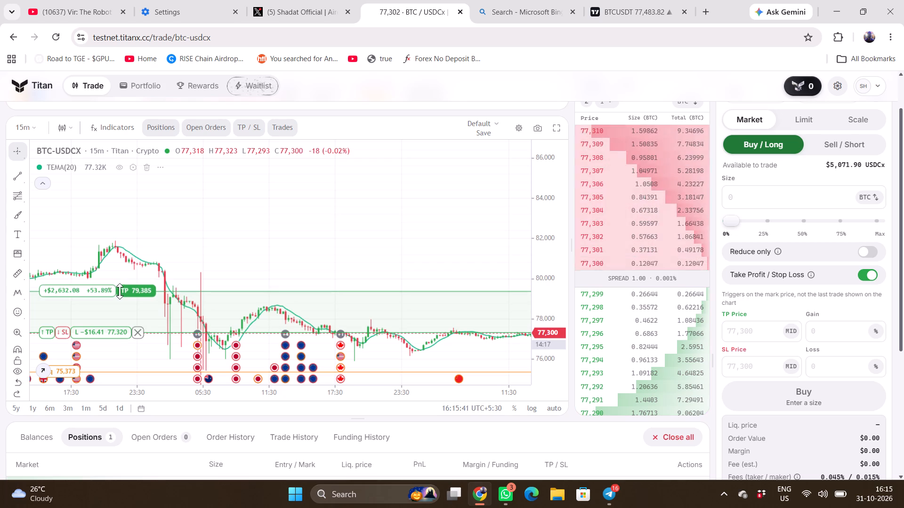
{"action": "left_click_drag", "start_coordinate": [120, 291], "coordinate": [125, 301]}
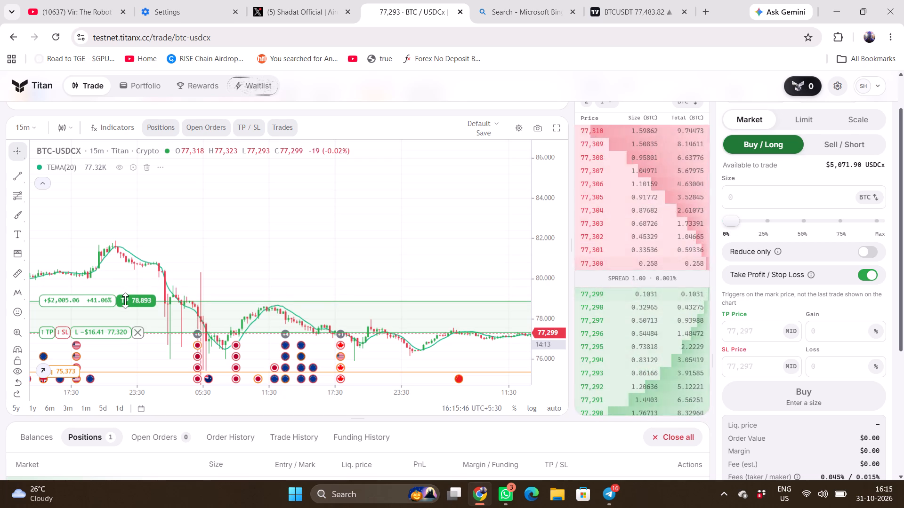
{"action": "left_click_drag", "start_coordinate": [125, 301], "coordinate": [126, 302]}
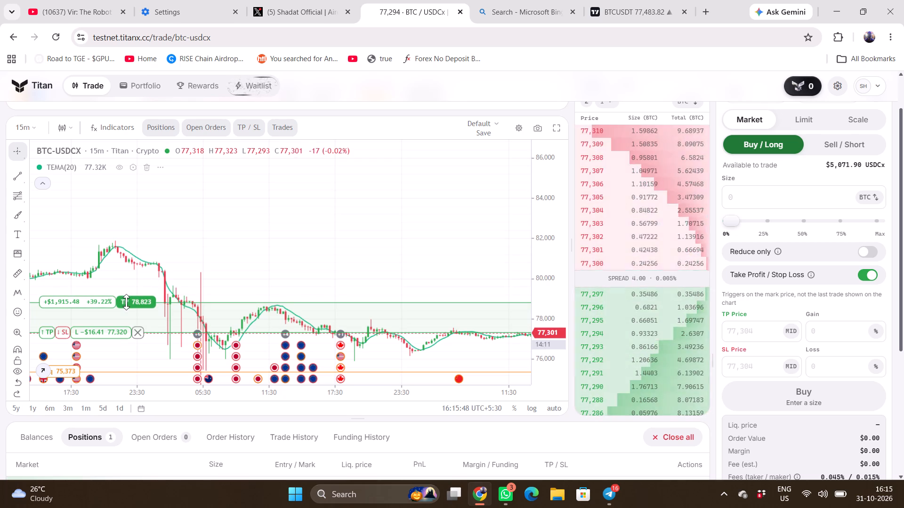
{"action": "left_click_drag", "start_coordinate": [126, 302], "coordinate": [127, 303]}
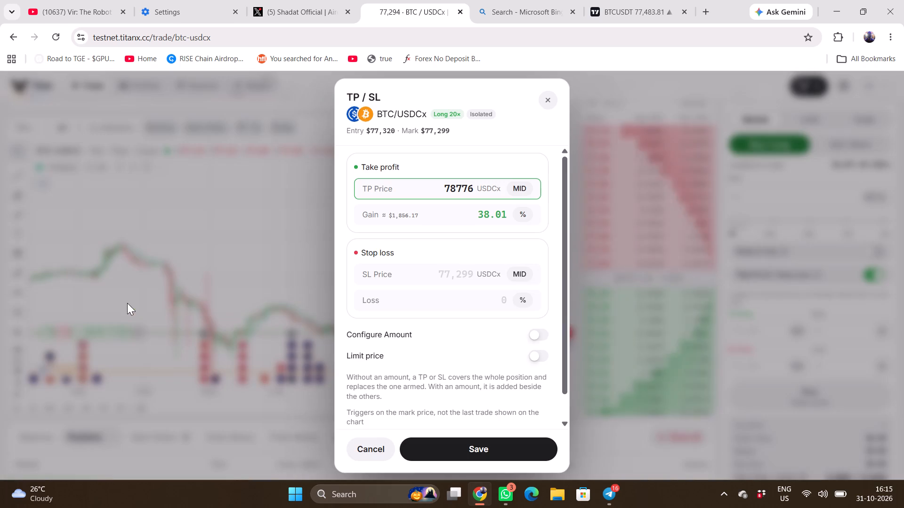
{"action": "scroll", "coordinate": [411, 281], "scroll_direction": "down", "scroll_amount": 1}
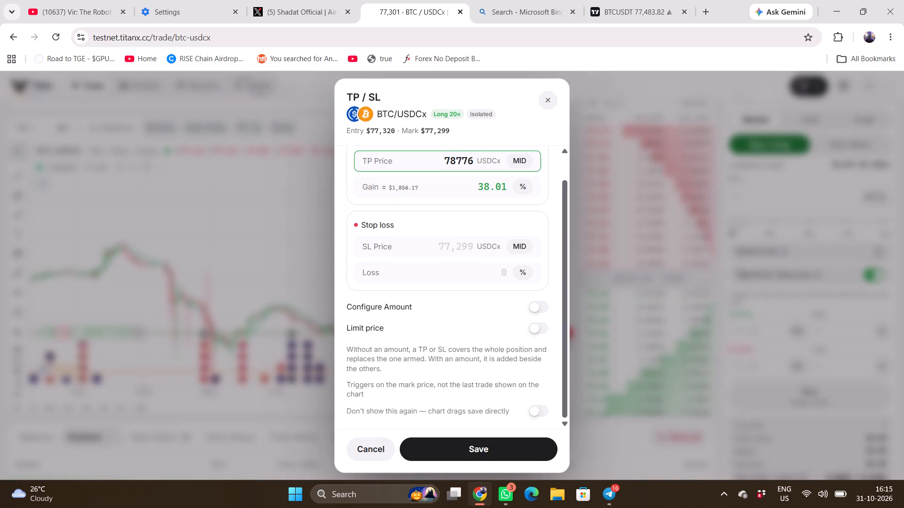
{"action": "left_click", "coordinate": [478, 449]}
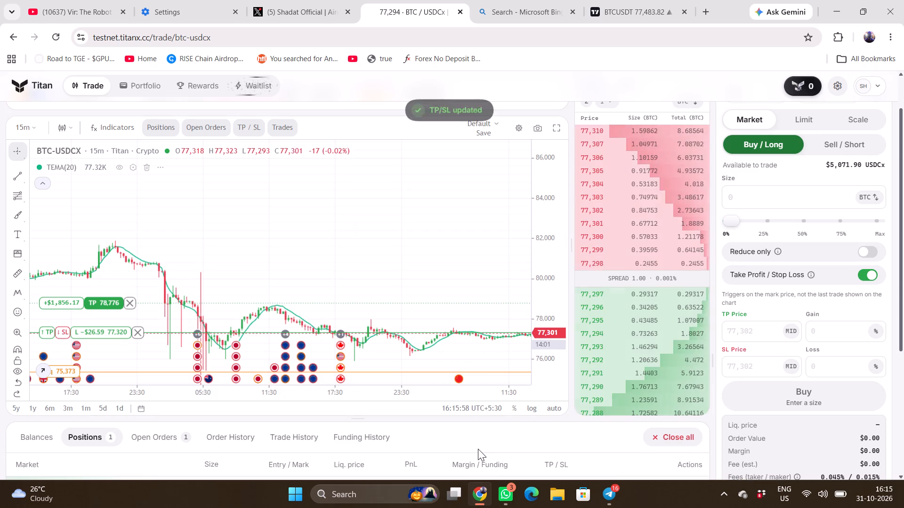
Examine the BTC-USDCX chart around the buy marker, comparing recent candles with the position's entry, take-profit and liquidation lines.
{"action": "scroll", "coordinate": [546, 301], "scroll_direction": "up", "scroll_amount": 1}
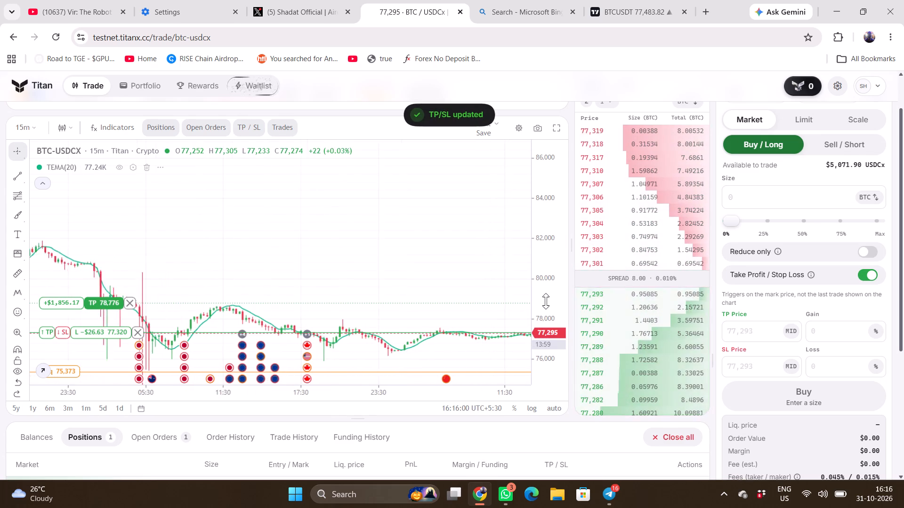
{"action": "scroll", "coordinate": [546, 301], "scroll_direction": "up", "scroll_amount": 1}
{"action": "scroll", "coordinate": [476, 269], "scroll_direction": "down", "scroll_amount": 1}
{"action": "left_click", "coordinate": [476, 269]}
{"action": "left_click_drag", "start_coordinate": [476, 269], "coordinate": [465, 262]}
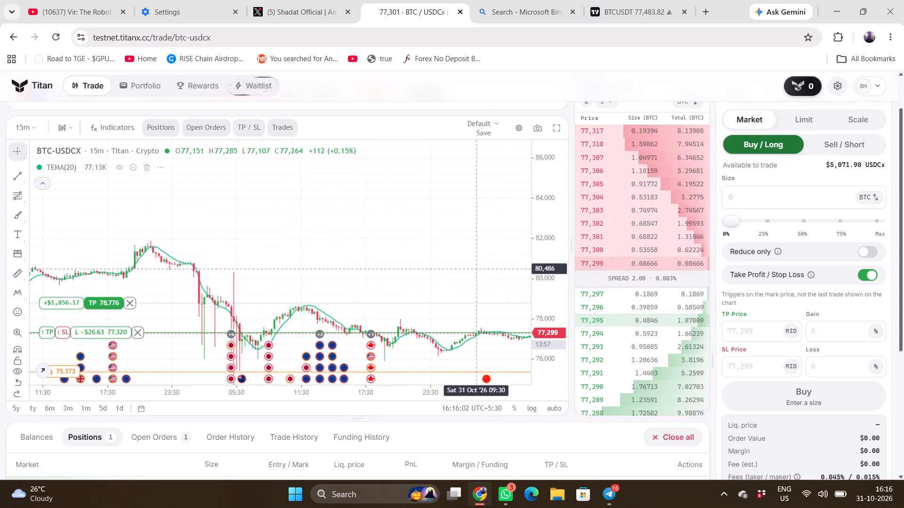
{"action": "left_click_drag", "start_coordinate": [465, 262], "coordinate": [400, 225]}
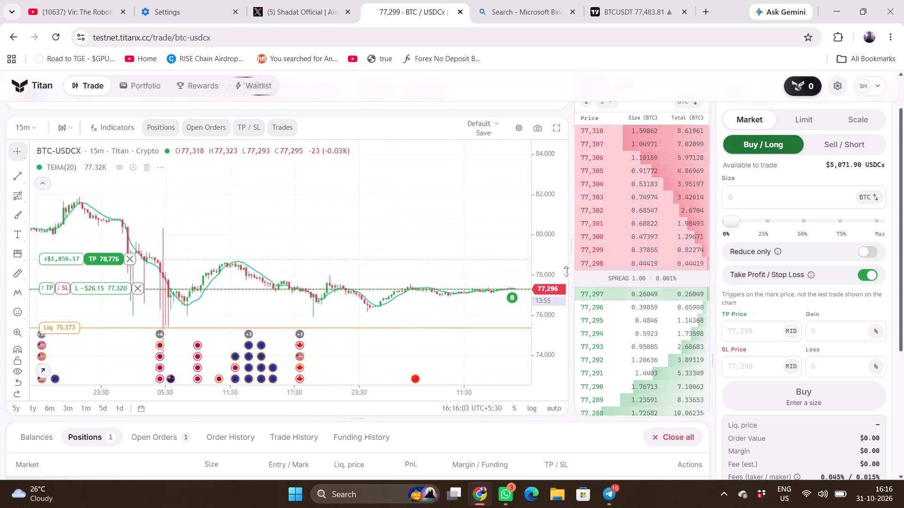
{"action": "scroll", "coordinate": [541, 282], "scroll_direction": "up", "scroll_amount": 2}
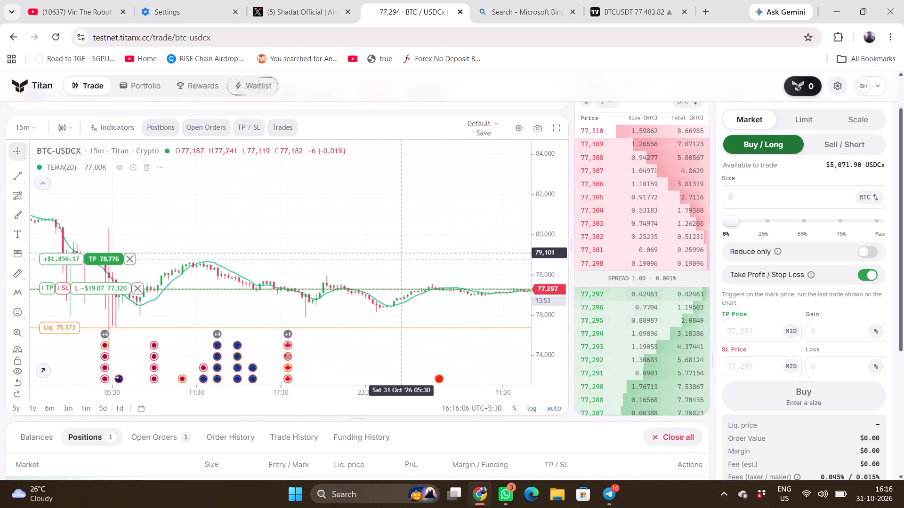
{"action": "left_click_drag", "start_coordinate": [427, 250], "coordinate": [267, 223]}
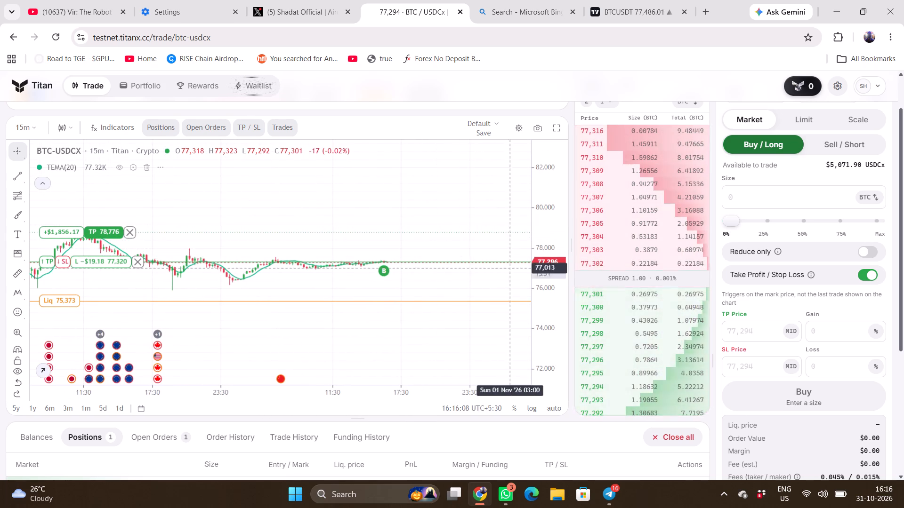
{"action": "scroll", "coordinate": [546, 266], "scroll_direction": "up", "scroll_amount": 2}
{"action": "scroll", "coordinate": [481, 246], "scroll_direction": "down", "scroll_amount": 1}
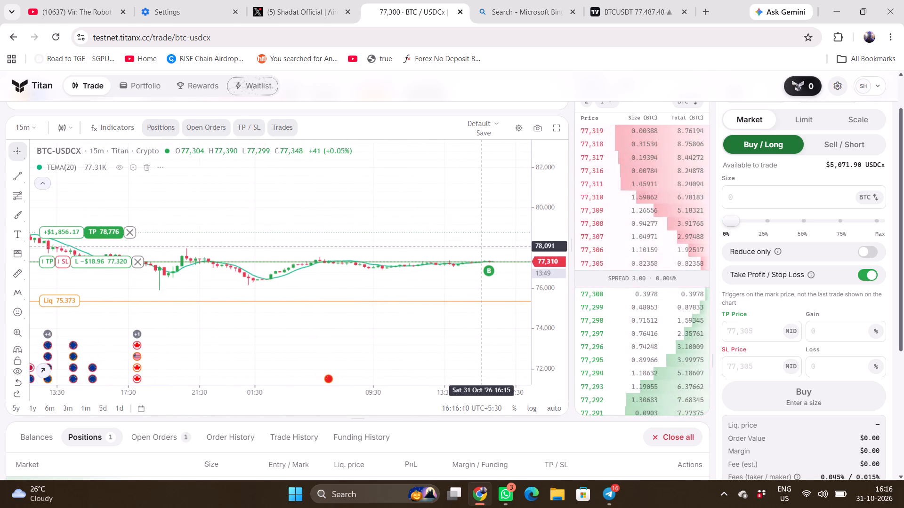
{"action": "left_click_drag", "start_coordinate": [492, 250], "coordinate": [398, 242]}
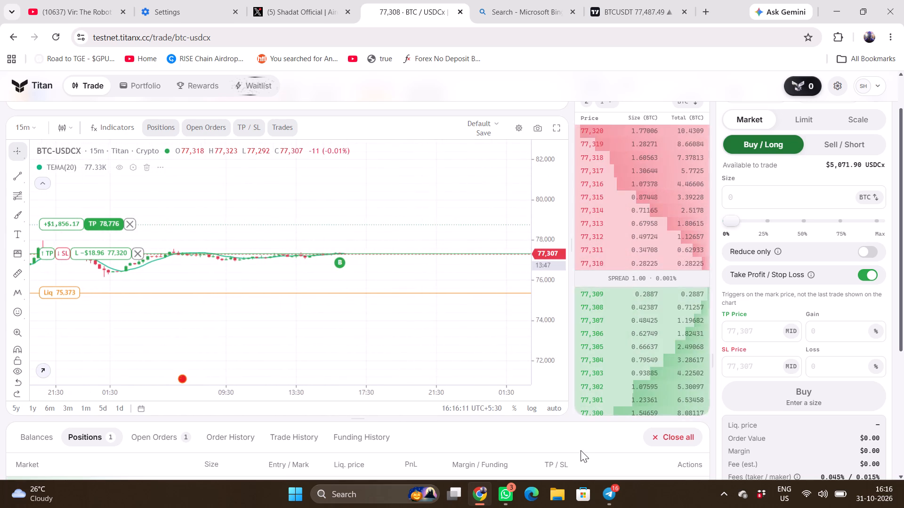
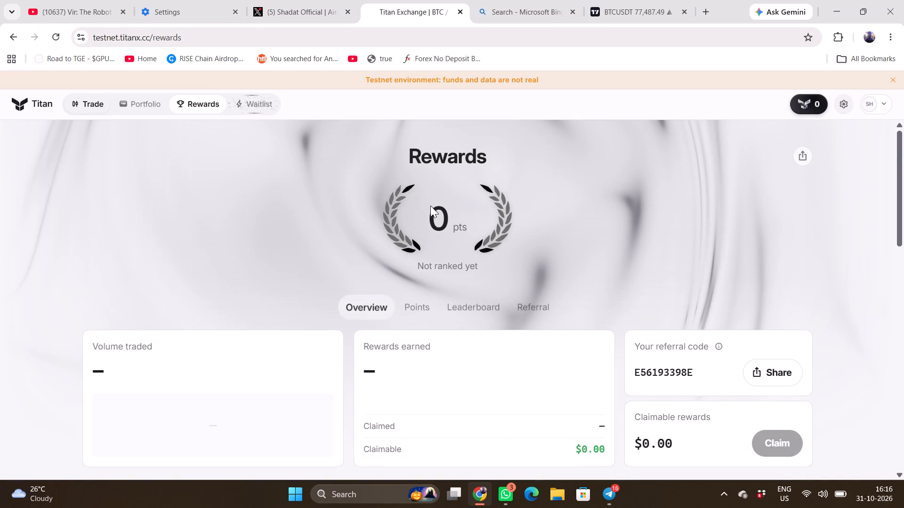
Examine the Rewards overview, covering traded volume, rewards earned, cumulative points and the complete last-7-days leaderboard.
{"action": "scroll", "coordinate": [447, 254], "scroll_direction": "down", "scroll_amount": 1}
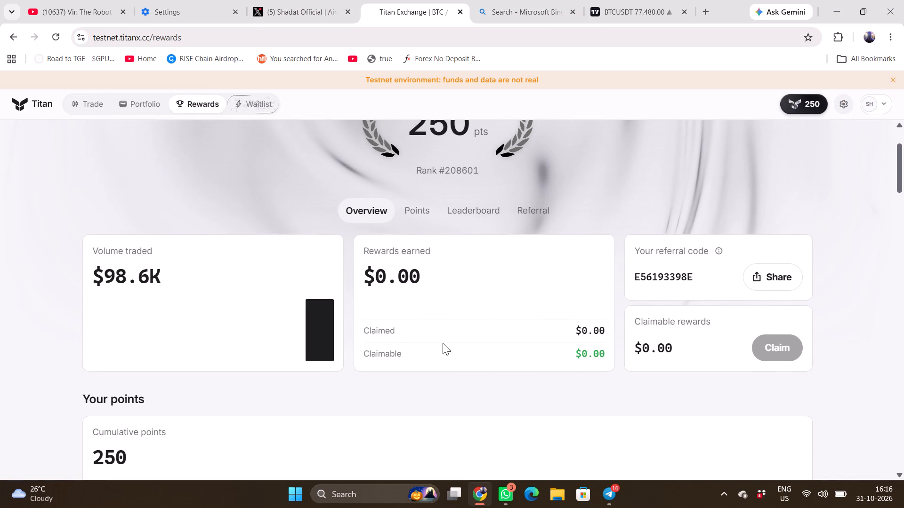
{"action": "scroll", "coordinate": [443, 343], "scroll_direction": "down", "scroll_amount": 1}
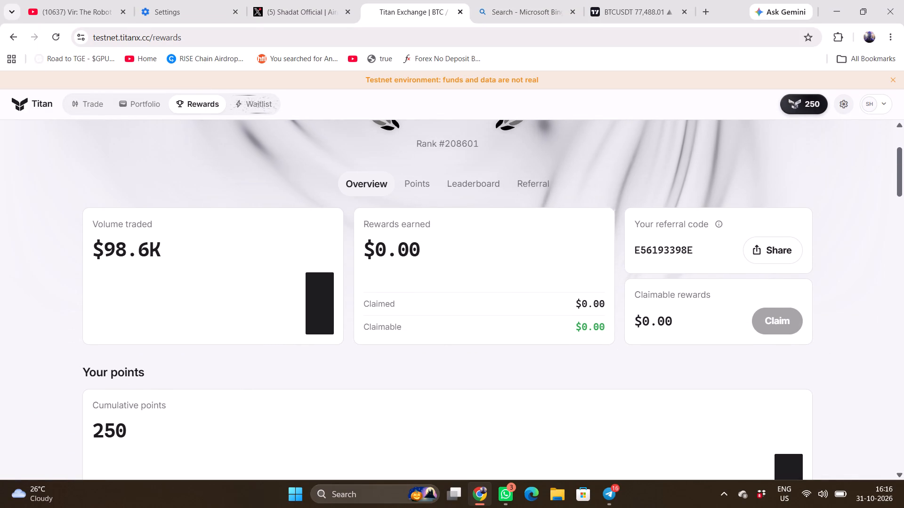
{"action": "scroll", "coordinate": [232, 307], "scroll_direction": "down", "scroll_amount": 1}
{"action": "scroll", "coordinate": [247, 360], "scroll_direction": "down", "scroll_amount": 2}
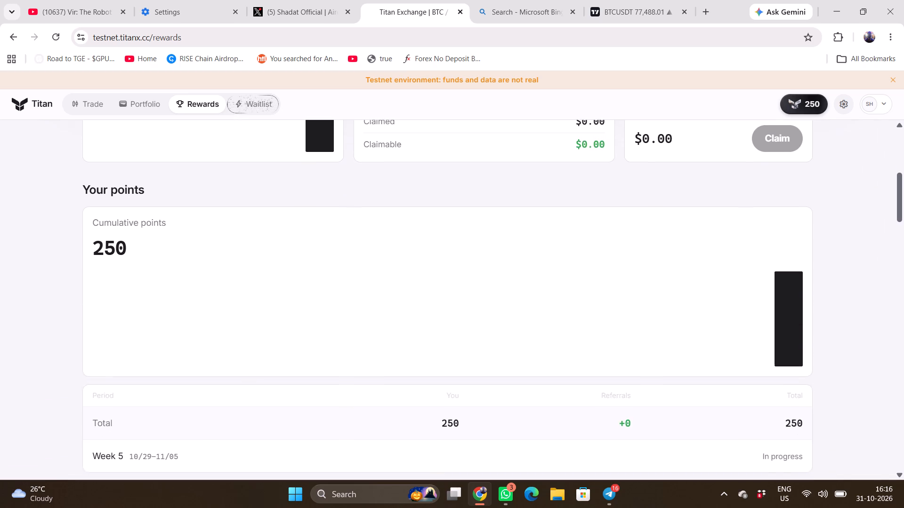
{"action": "scroll", "coordinate": [348, 385], "scroll_direction": "down", "scroll_amount": 1}
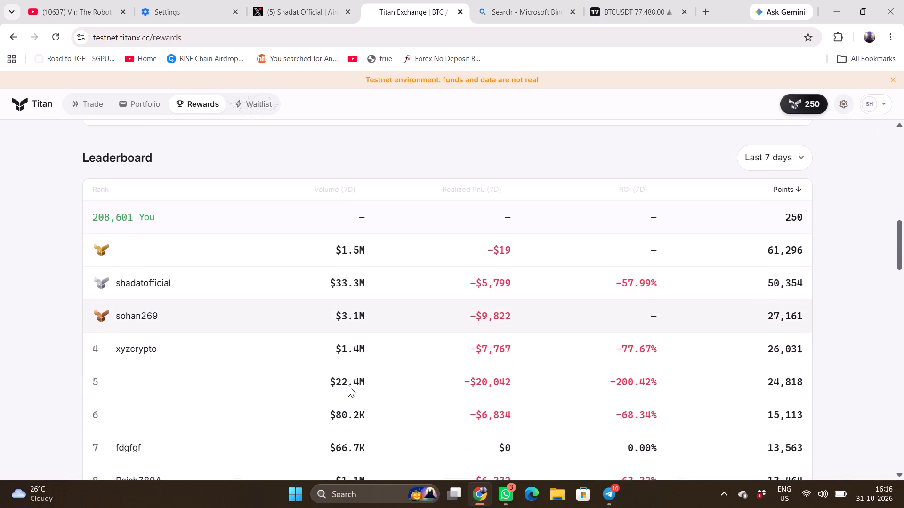
{"action": "scroll", "coordinate": [348, 385], "scroll_direction": "down", "scroll_amount": 1}
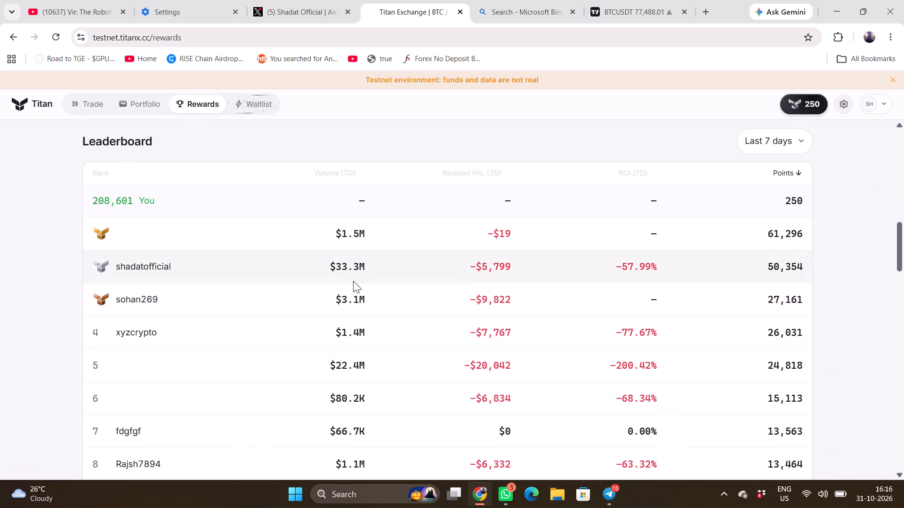
{"action": "scroll", "coordinate": [355, 328], "scroll_direction": "down", "scroll_amount": 3}
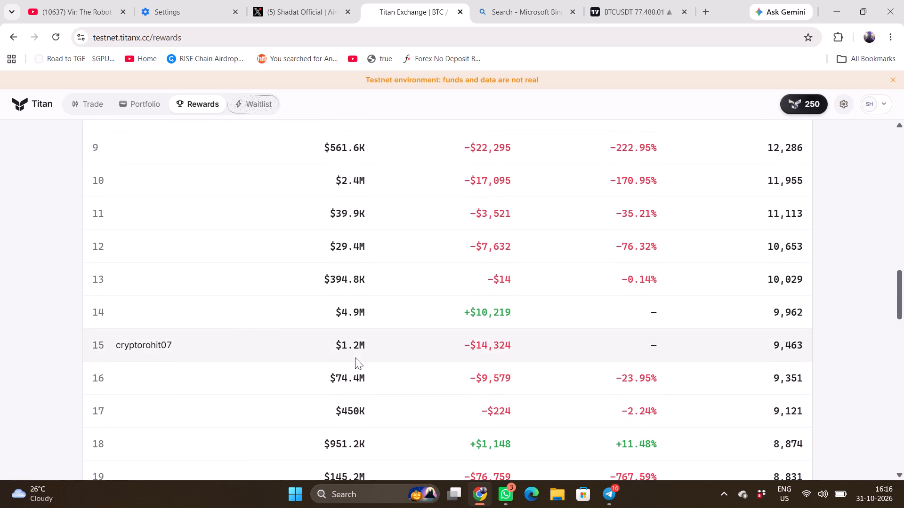
{"action": "scroll", "coordinate": [355, 357], "scroll_direction": "down", "scroll_amount": 2}
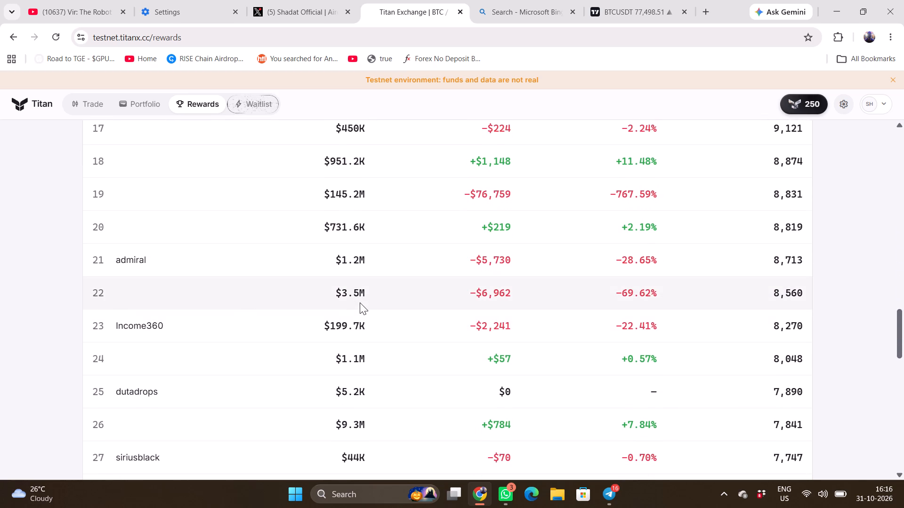
{"action": "scroll", "coordinate": [359, 319], "scroll_direction": "up", "scroll_amount": 7}
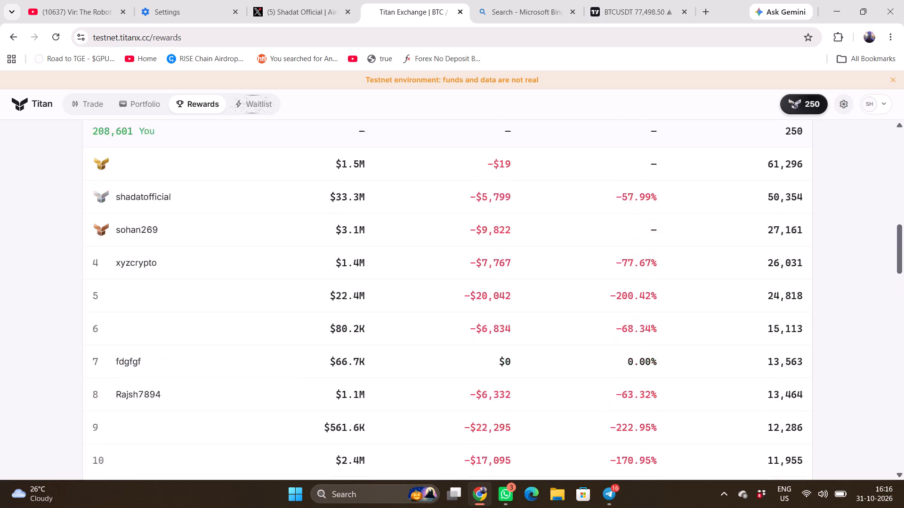
{"action": "scroll", "coordinate": [359, 319], "scroll_direction": "up", "scroll_amount": 2}
{"action": "scroll", "coordinate": [359, 319], "scroll_direction": "down", "scroll_amount": 5}
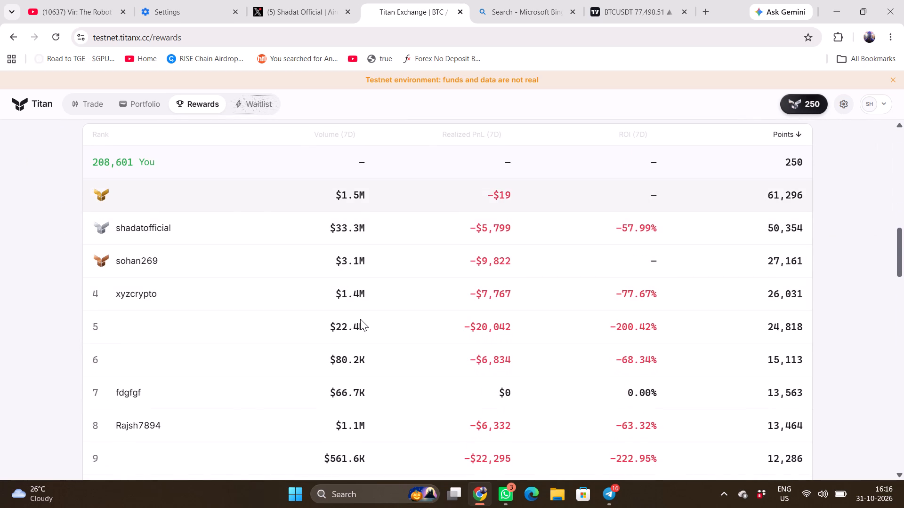
{"action": "scroll", "coordinate": [360, 319], "scroll_direction": "down", "scroll_amount": 4}
{"action": "scroll", "coordinate": [364, 367], "scroll_direction": "down", "scroll_amount": 1}
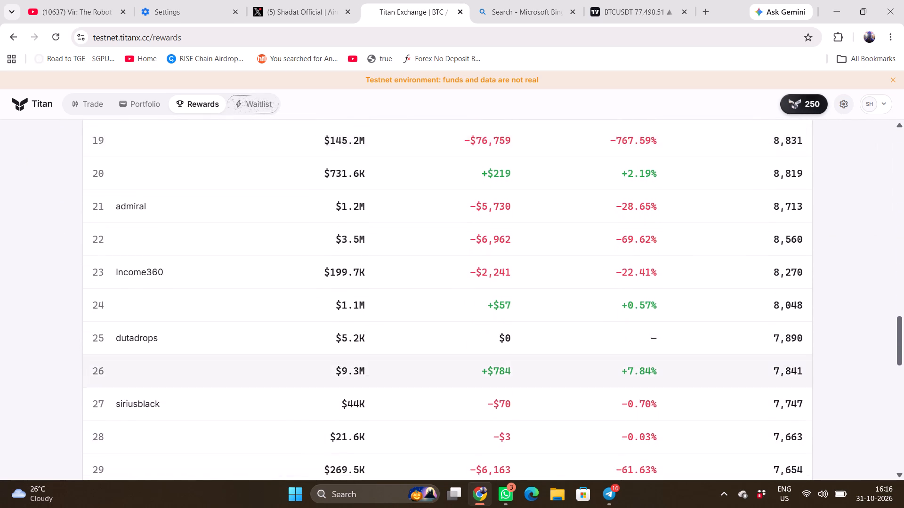
{"action": "scroll", "coordinate": [364, 367], "scroll_direction": "down", "scroll_amount": 6}
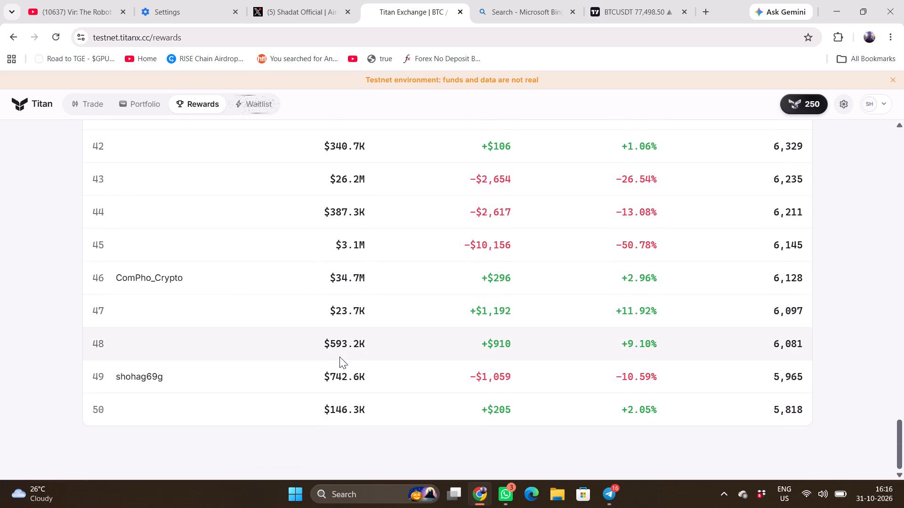
{"action": "scroll", "coordinate": [351, 349], "scroll_direction": "up", "scroll_amount": 1}
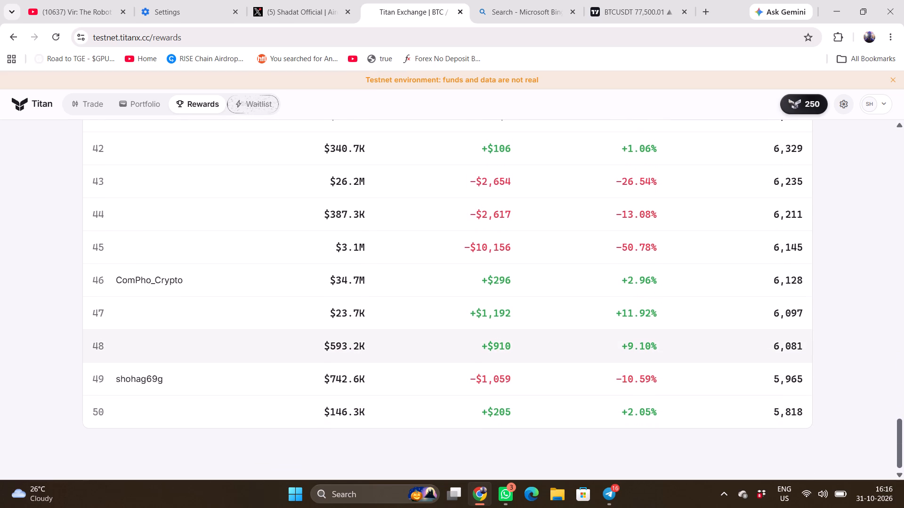
{"action": "scroll", "coordinate": [351, 349], "scroll_direction": "up", "scroll_amount": 8}
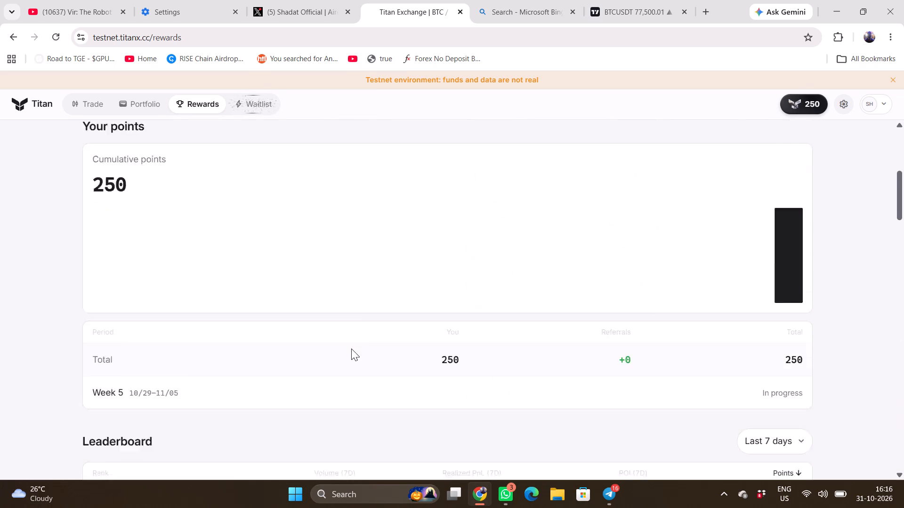
{"action": "scroll", "coordinate": [351, 349], "scroll_direction": "up", "scroll_amount": 1}
{"action": "scroll", "coordinate": [351, 349], "scroll_direction": "down", "scroll_amount": 1}
{"action": "scroll", "coordinate": [390, 333], "scroll_direction": "down", "scroll_amount": 1}
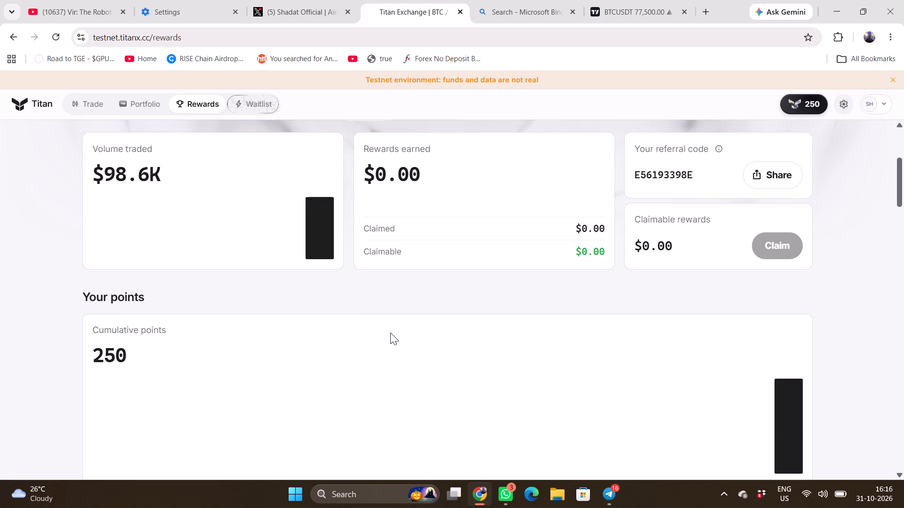
{"action": "scroll", "coordinate": [390, 333], "scroll_direction": "down", "scroll_amount": 1}
{"action": "scroll", "coordinate": [390, 333], "scroll_direction": "up", "scroll_amount": 1}
Examine the weekly points breakdown on the Rewards page, and compare your leaderboard entry with the top-ranked traders.
{"action": "left_click", "coordinate": [415, 183]}
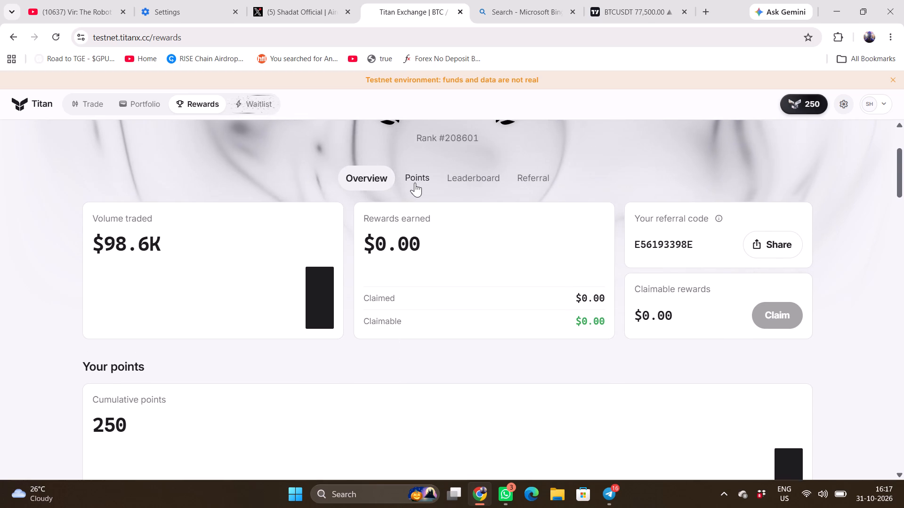
{"action": "scroll", "coordinate": [442, 256], "scroll_direction": "down", "scroll_amount": 1}
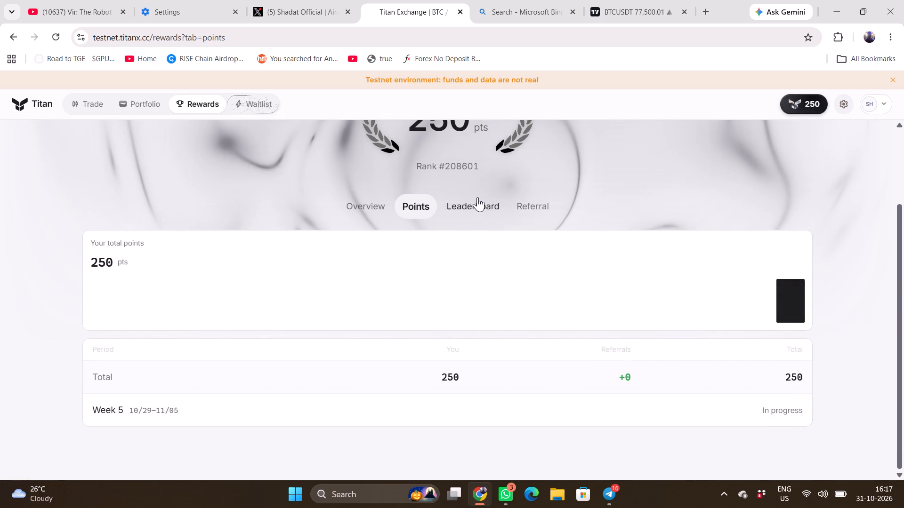
{"action": "left_click", "coordinate": [477, 203]}
{"action": "scroll", "coordinate": [453, 319], "scroll_direction": "down", "scroll_amount": 1}
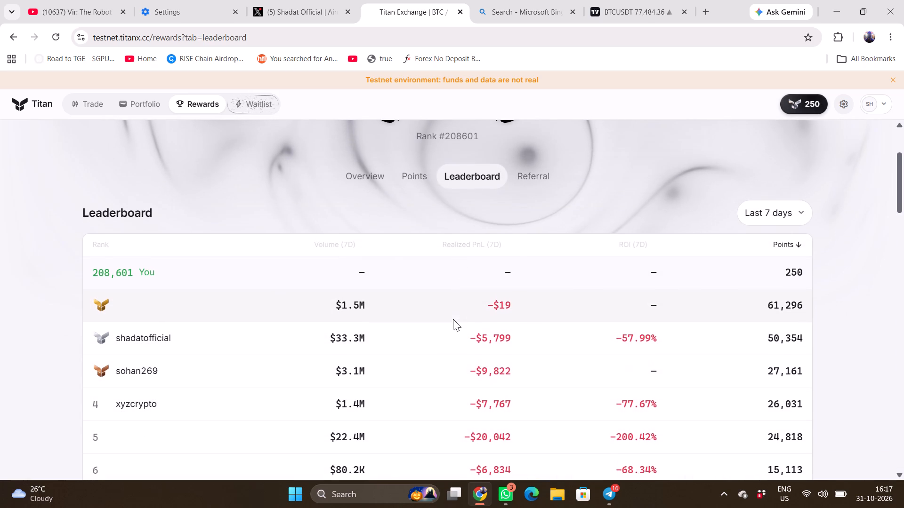
{"action": "scroll", "coordinate": [453, 319], "scroll_direction": "down", "scroll_amount": 1}
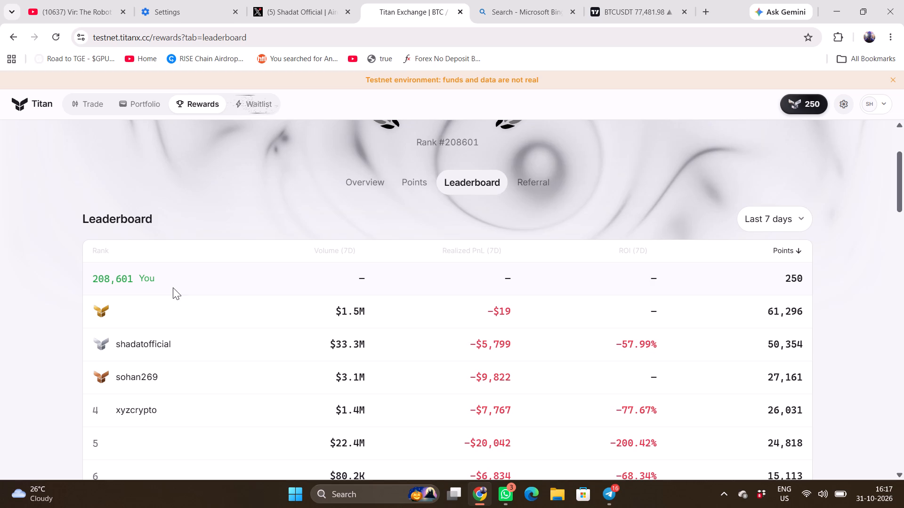
{"action": "scroll", "coordinate": [348, 317], "scroll_direction": "down", "scroll_amount": 1}
{"action": "right_click", "coordinate": [417, 310]}
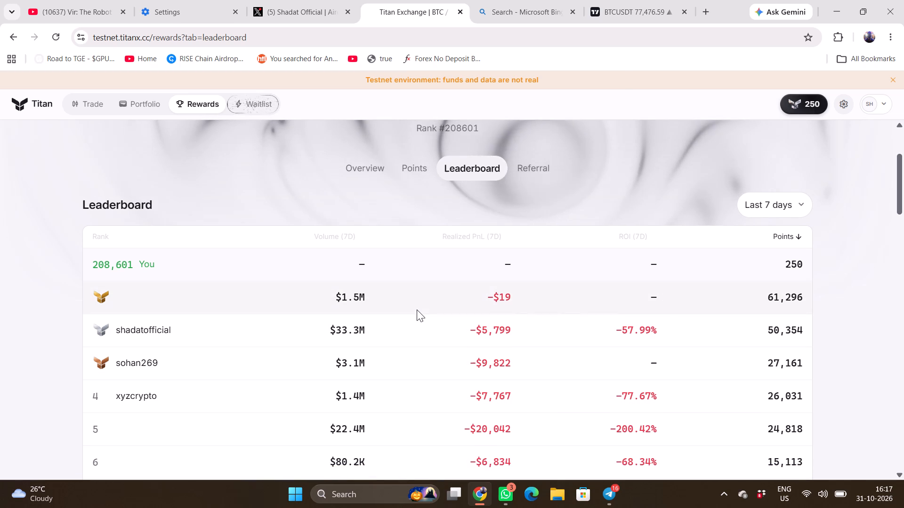
{"action": "left_click", "coordinate": [671, 222]}
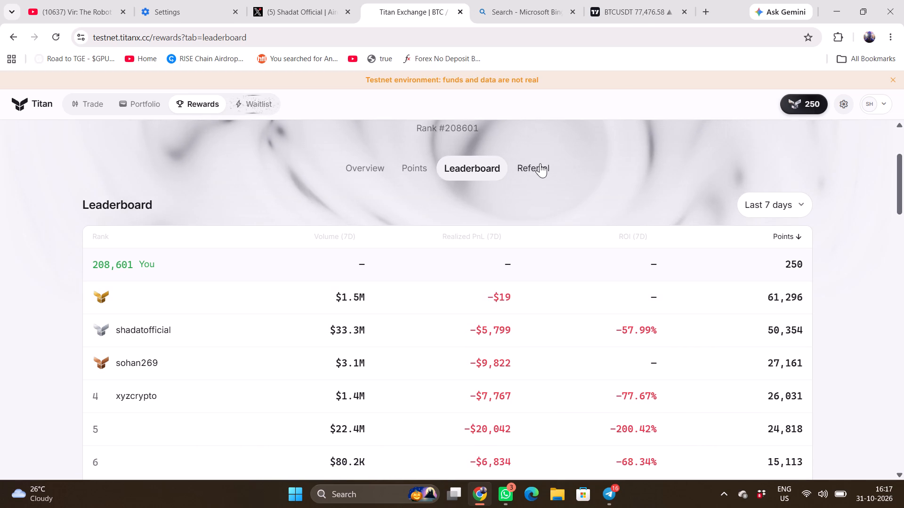
Examine the Referral section, including the referral code, referral volume, claimable rewards and the questions on how referrals work.
{"action": "left_click", "coordinate": [540, 163]}
{"action": "scroll", "coordinate": [452, 295], "scroll_direction": "down", "scroll_amount": 1}
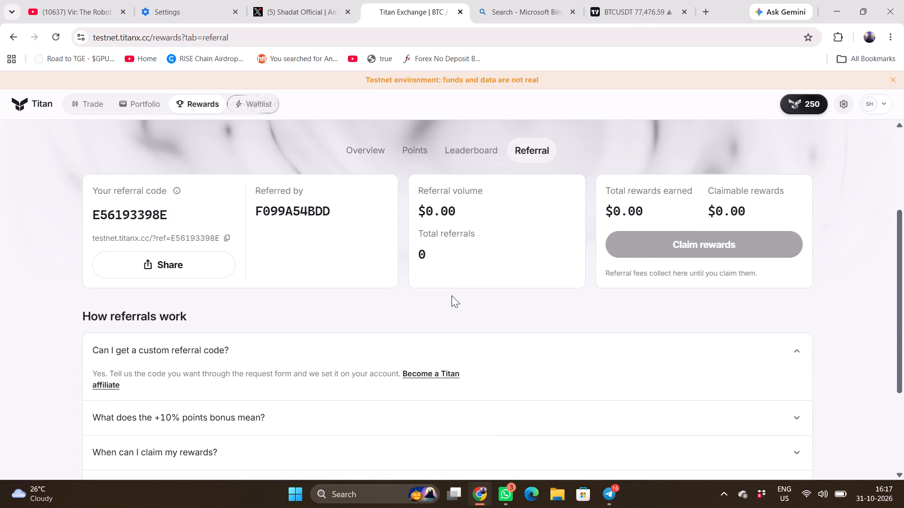
{"action": "scroll", "coordinate": [436, 345], "scroll_direction": "down", "scroll_amount": 2}
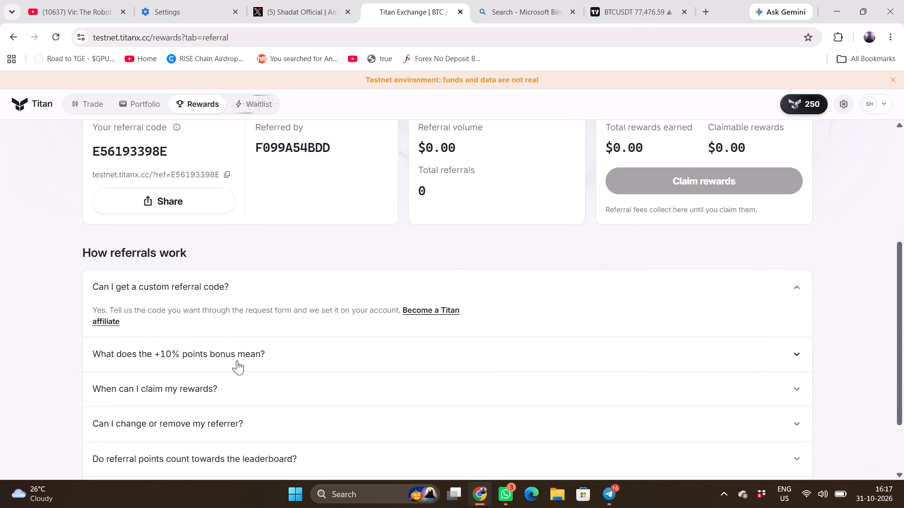
{"action": "scroll", "coordinate": [323, 372], "scroll_direction": "down", "scroll_amount": 1}
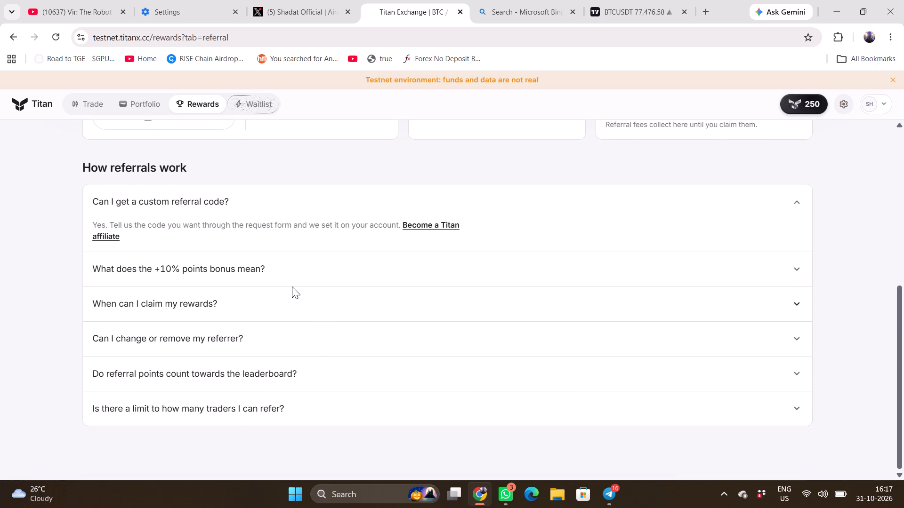
{"action": "scroll", "coordinate": [399, 267], "scroll_direction": "up", "scroll_amount": 2}
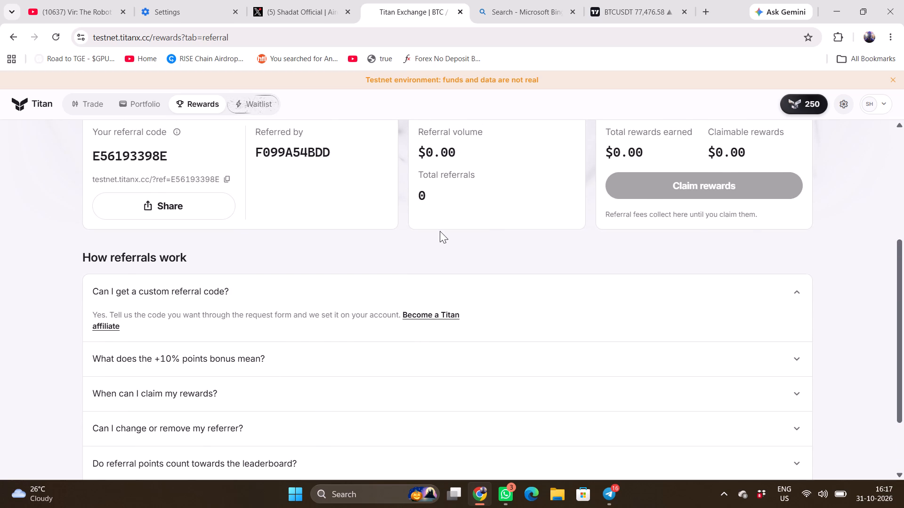
{"action": "scroll", "coordinate": [440, 231], "scroll_direction": "up", "scroll_amount": 3}
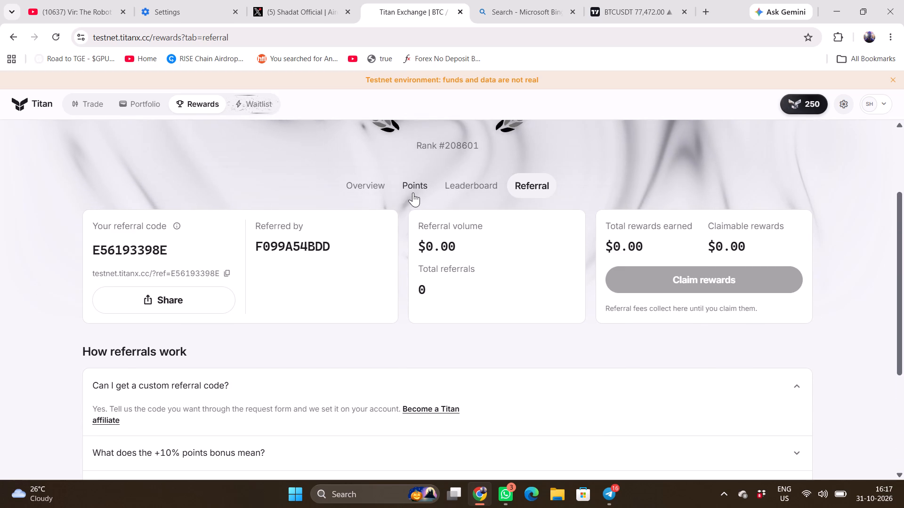
Revisit the points summary and return to the Rewards overview showing traded volume and rewards earned.
{"action": "left_click", "coordinate": [413, 192]}
{"action": "left_click", "coordinate": [378, 186]}
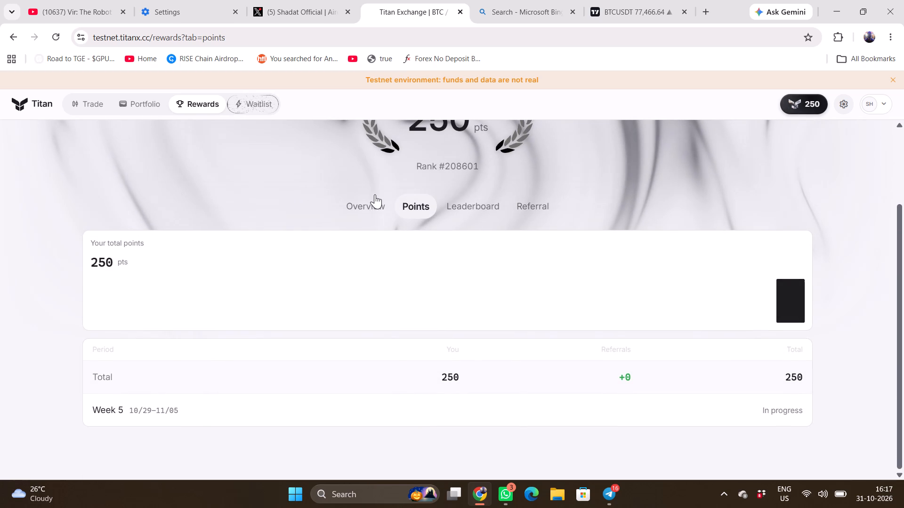
{"action": "left_click", "coordinate": [372, 200]}
{"action": "scroll", "coordinate": [410, 301], "scroll_direction": "down", "scroll_amount": 2}
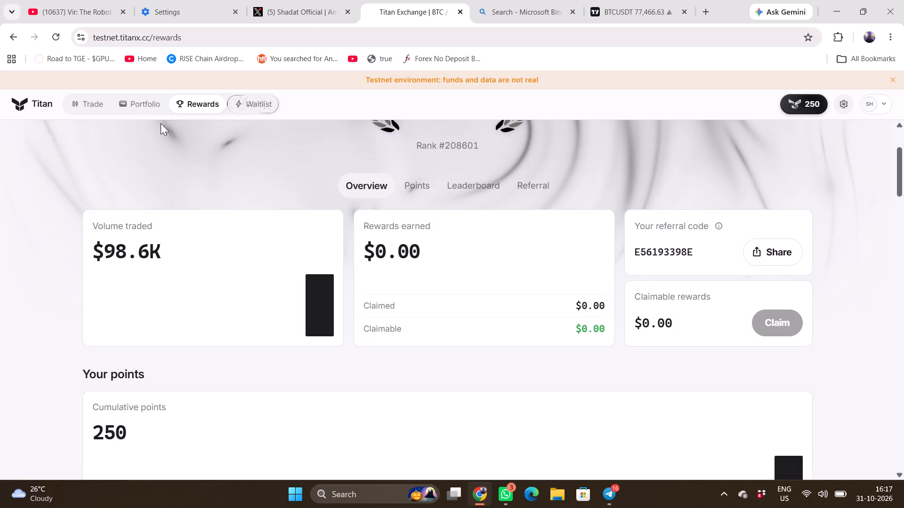
Switch to the TradingView BTCUSDT chart and examine the latest 4-hour candles closely against the yellow zone and the line above.
{"action": "left_click", "coordinate": [625, 8]}
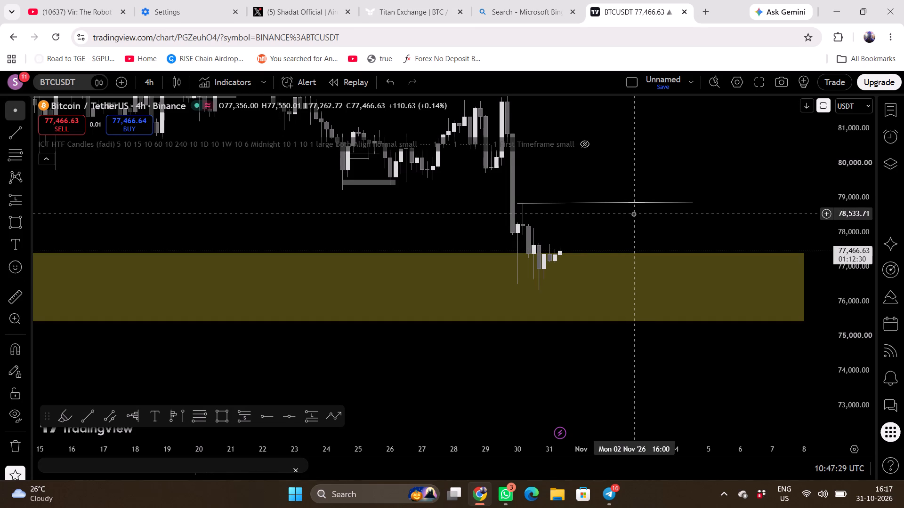
{"action": "scroll", "coordinate": [633, 214], "scroll_direction": "up", "scroll_amount": 1}
{"action": "scroll", "coordinate": [854, 226], "scroll_direction": "up", "scroll_amount": 4}
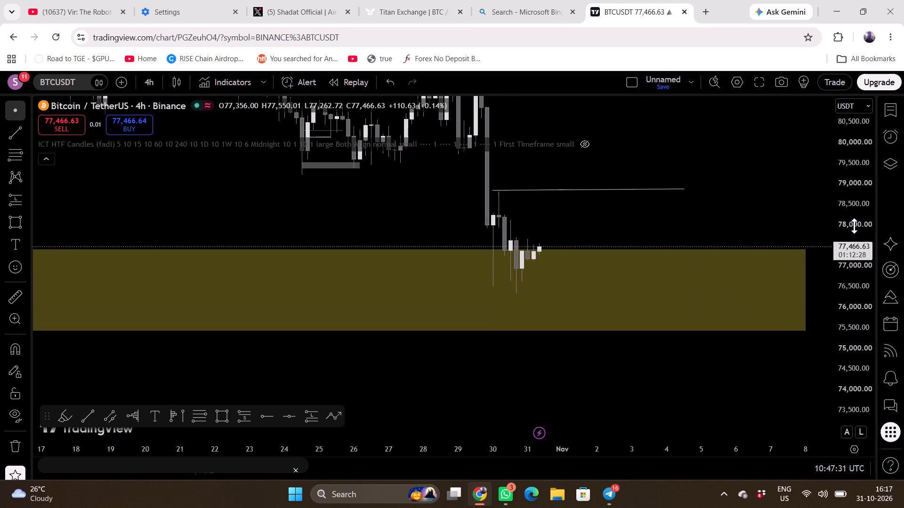
{"action": "scroll", "coordinate": [854, 226], "scroll_direction": "up", "scroll_amount": 1}
{"action": "scroll", "coordinate": [678, 218], "scroll_direction": "up", "scroll_amount": 1}
{"action": "scroll", "coordinate": [625, 214], "scroll_direction": "up", "scroll_amount": 1}
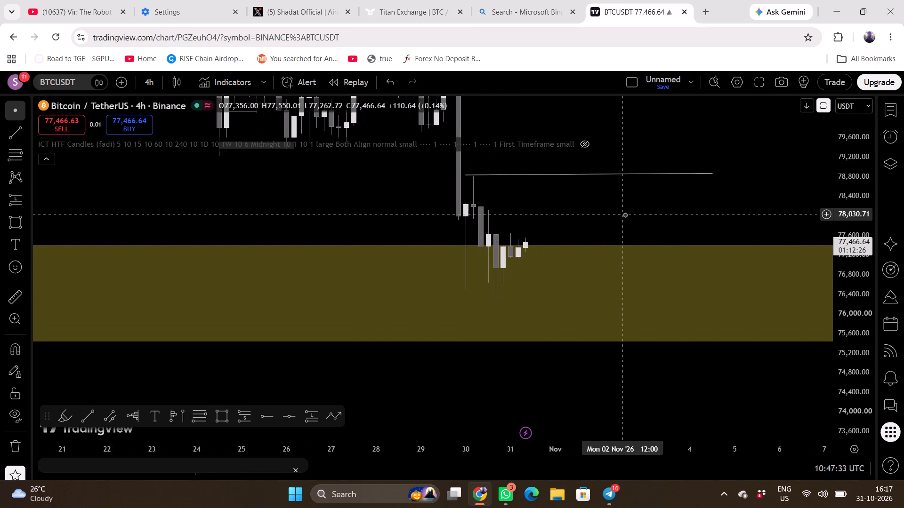
{"action": "scroll", "coordinate": [584, 210], "scroll_direction": "up", "scroll_amount": 1}
{"action": "scroll", "coordinate": [858, 238], "scroll_direction": "up", "scroll_amount": 3}
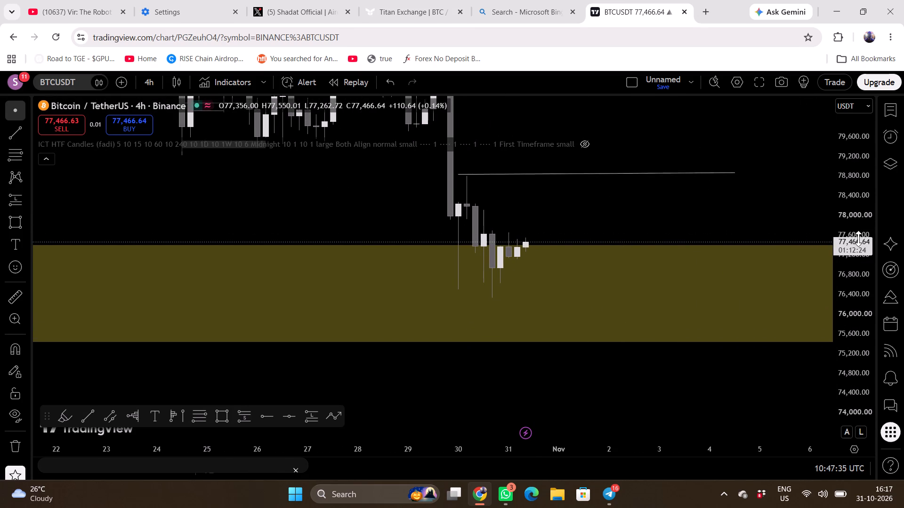
{"action": "scroll", "coordinate": [632, 218], "scroll_direction": "up", "scroll_amount": 2}
{"action": "scroll", "coordinate": [584, 214], "scroll_direction": "up", "scroll_amount": 1}
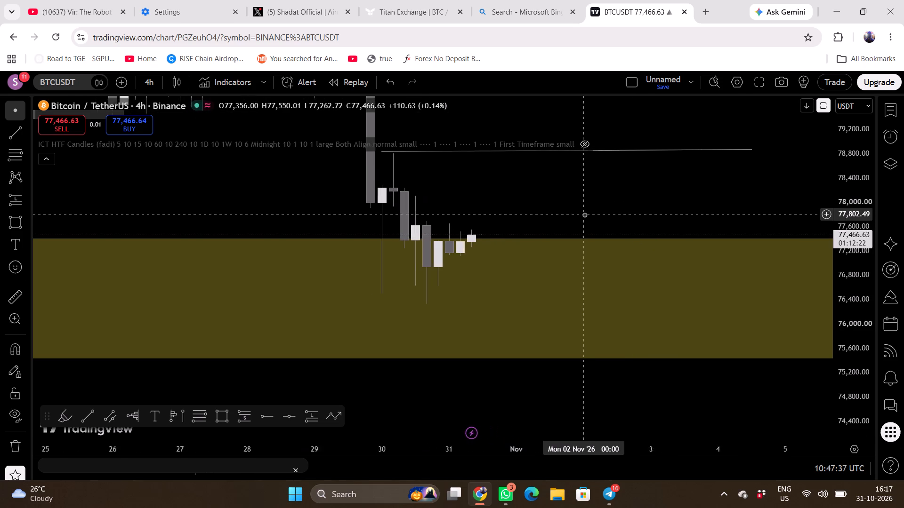
{"action": "scroll", "coordinate": [584, 214], "scroll_direction": "up", "scroll_amount": 1}
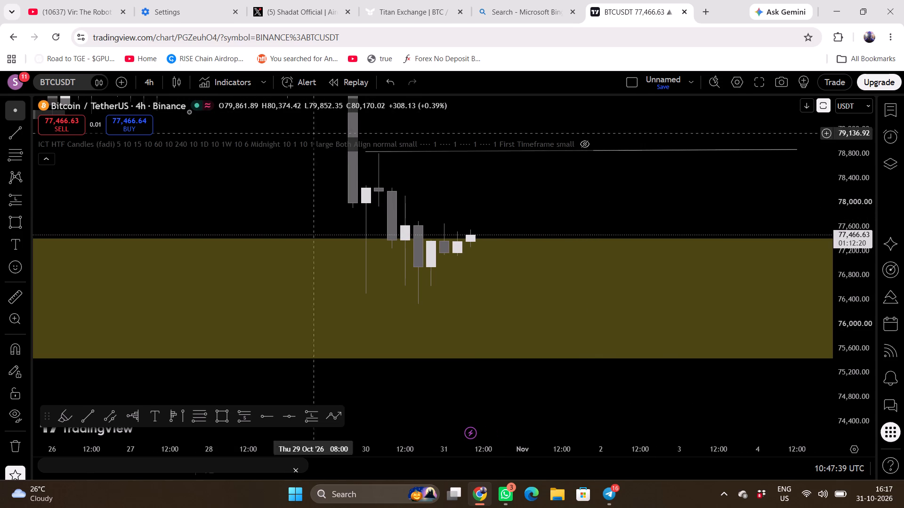
Switch the BTCUSDT chart to the 1-hour interval.
{"action": "left_click", "coordinate": [149, 83]}
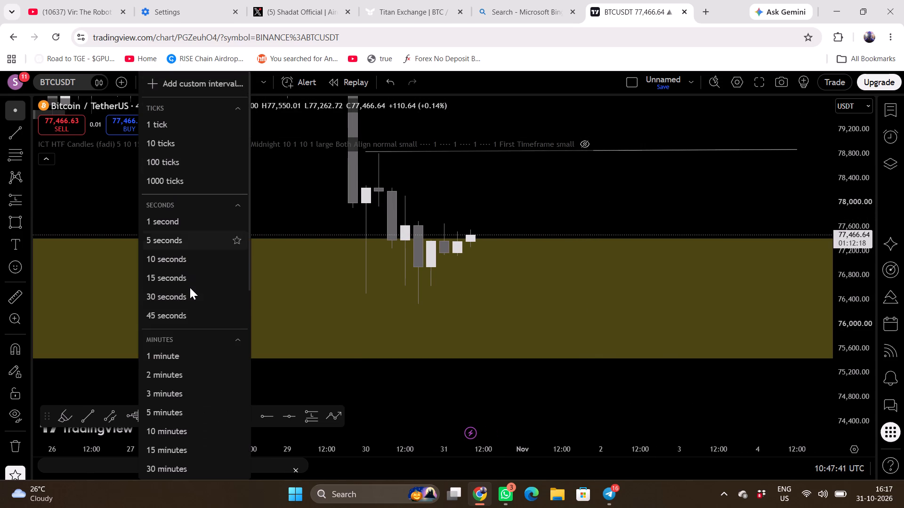
{"action": "scroll", "coordinate": [190, 287], "scroll_direction": "down", "scroll_amount": 1}
{"action": "scroll", "coordinate": [178, 418], "scroll_direction": "down", "scroll_amount": 1}
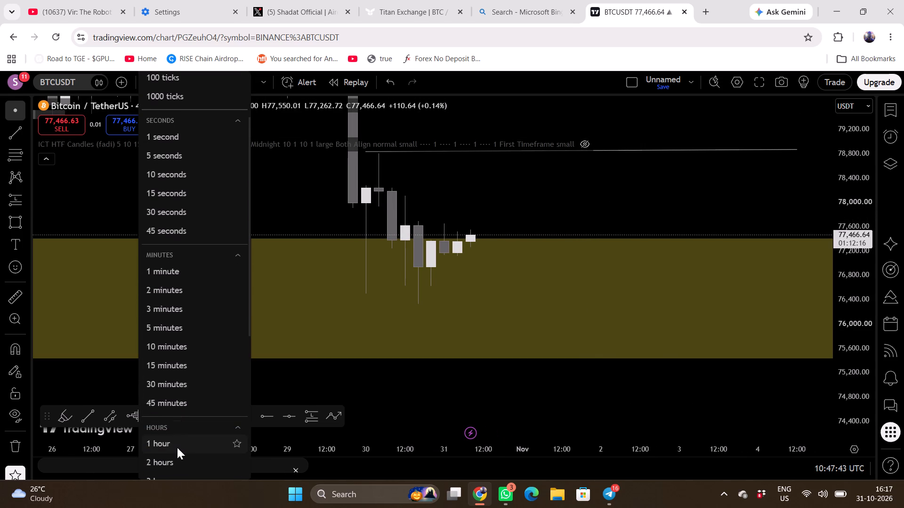
{"action": "left_click", "coordinate": [176, 450]}
Examine the latest 1-hour candles around the upper edge of the yellow zone and below the existing line.
{"action": "scroll", "coordinate": [362, 365], "scroll_direction": "down", "scroll_amount": 3}
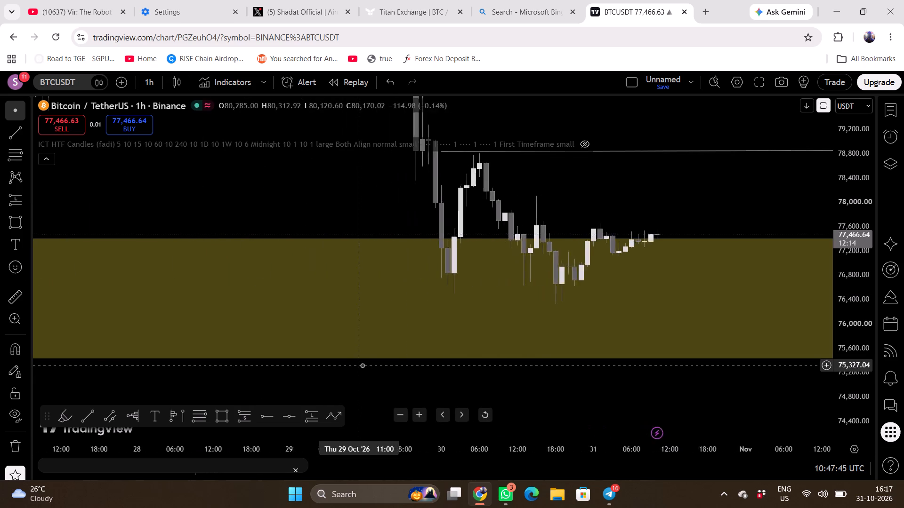
{"action": "scroll", "coordinate": [362, 365], "scroll_direction": "down", "scroll_amount": 1}
{"action": "right_click", "coordinate": [697, 193]}
{"action": "scroll", "coordinate": [697, 193], "scroll_direction": "up", "scroll_amount": 1}
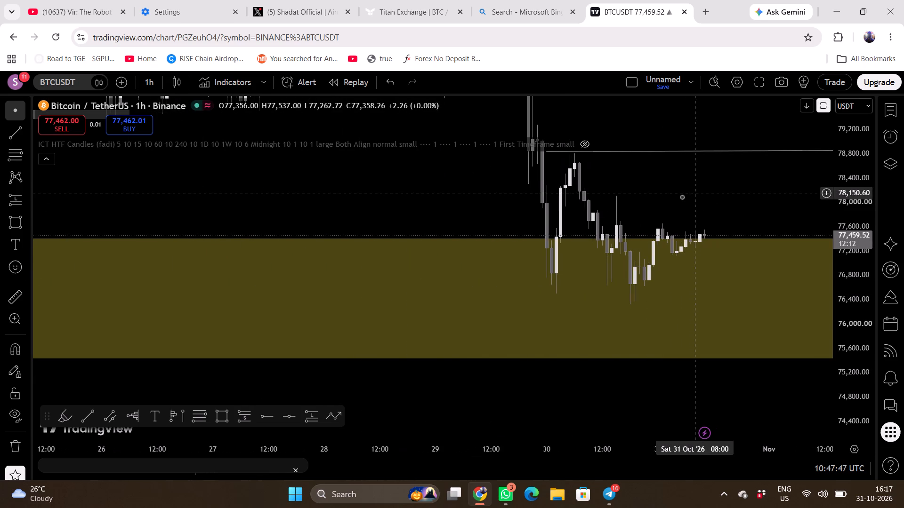
{"action": "left_click_drag", "start_coordinate": [667, 199], "coordinate": [508, 235]}
{"action": "scroll", "coordinate": [604, 222], "scroll_direction": "up", "scroll_amount": 1}
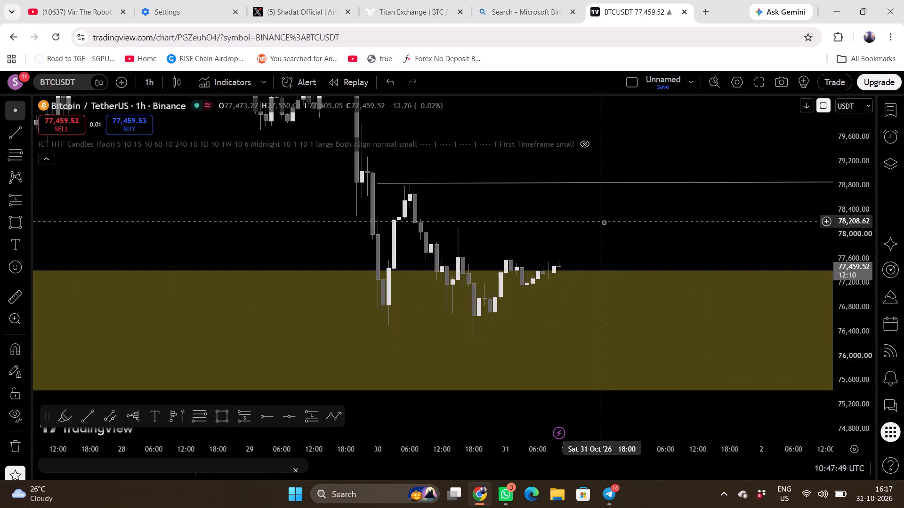
{"action": "scroll", "coordinate": [602, 227], "scroll_direction": "up", "scroll_amount": 1}
{"action": "left_click_drag", "start_coordinate": [567, 220], "coordinate": [539, 183]}
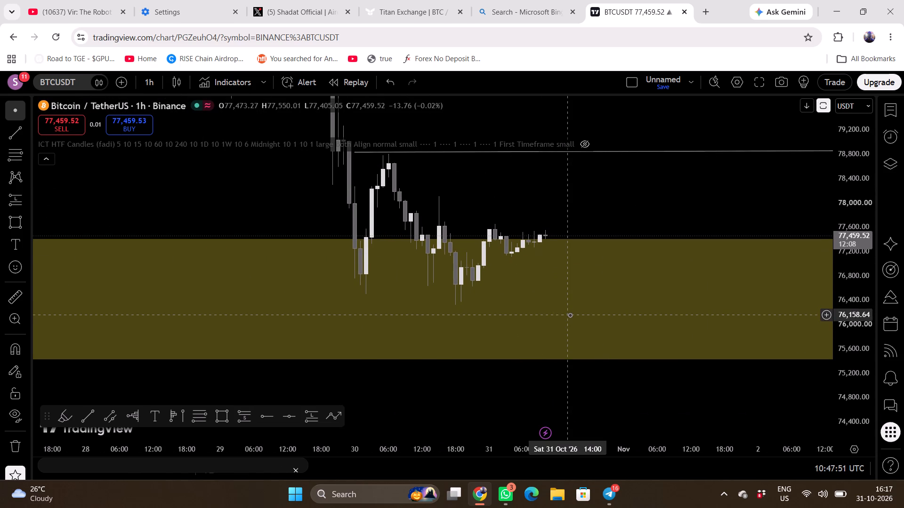
{"action": "scroll", "coordinate": [614, 202], "scroll_direction": "up", "scroll_amount": 1}
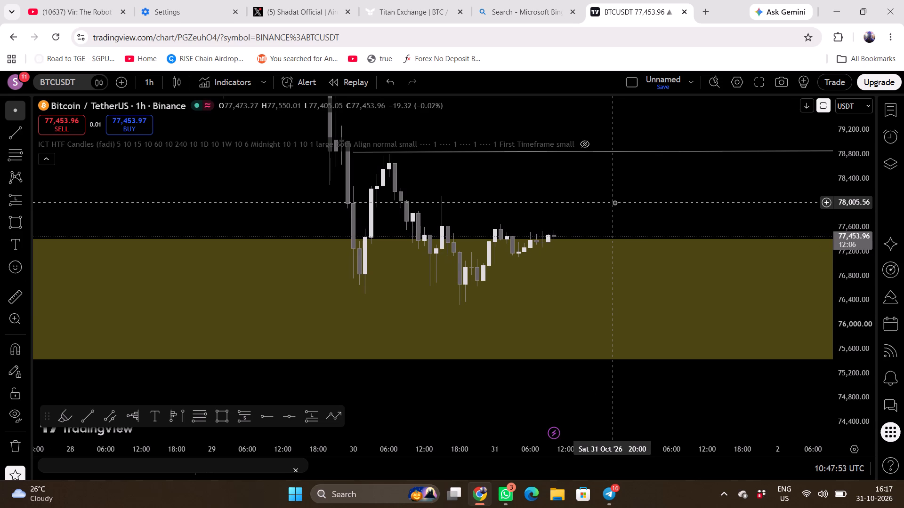
{"action": "scroll", "coordinate": [614, 202], "scroll_direction": "up", "scroll_amount": 1}
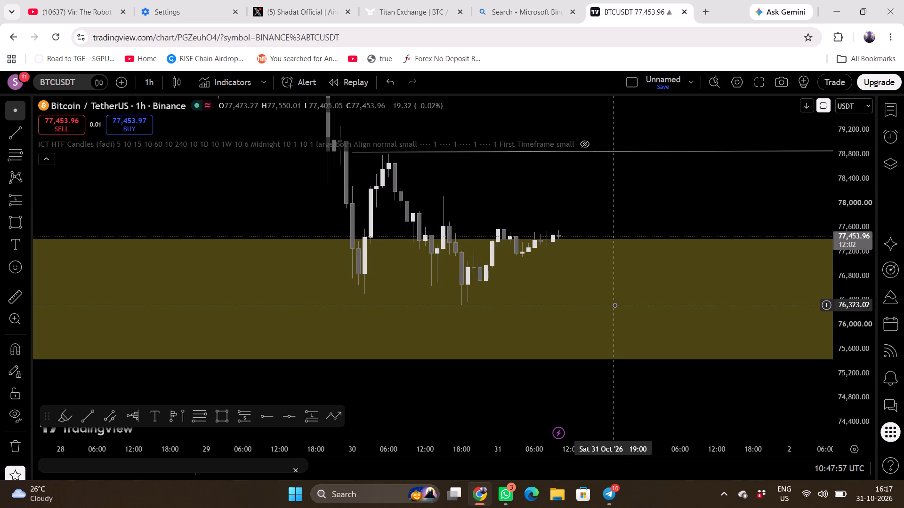
{"action": "scroll", "coordinate": [642, 219], "scroll_direction": "up", "scroll_amount": 1}
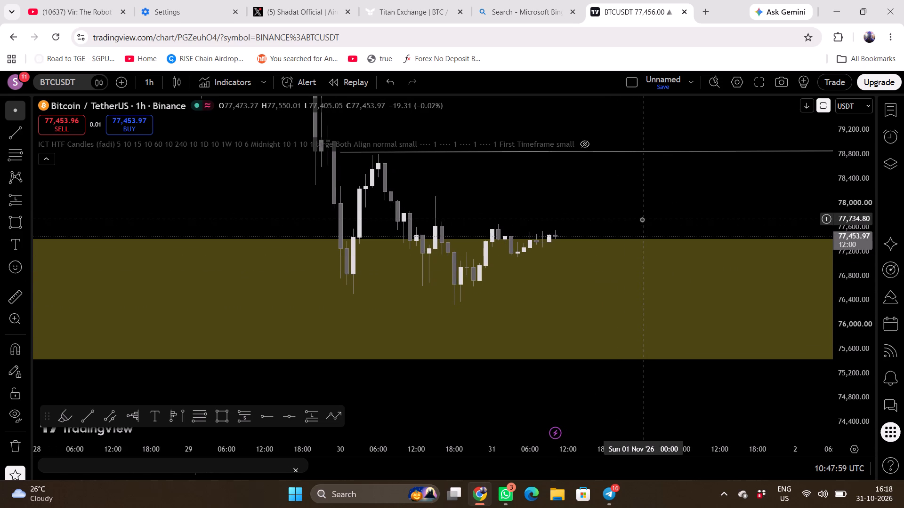
{"action": "scroll", "coordinate": [635, 220], "scroll_direction": "up", "scroll_amount": 1}
{"action": "left_click_drag", "start_coordinate": [604, 204], "coordinate": [584, 248]}
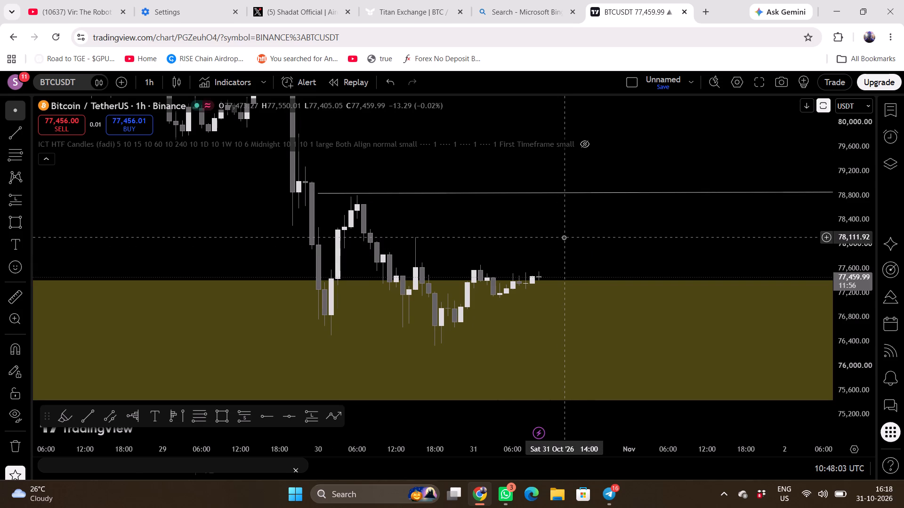
Draw a nearly horizontal trend line at about 78,130 from the 30 Oct 15:00 wick high to 1 Nov 02:00.
{"action": "left_click", "coordinate": [12, 134]}
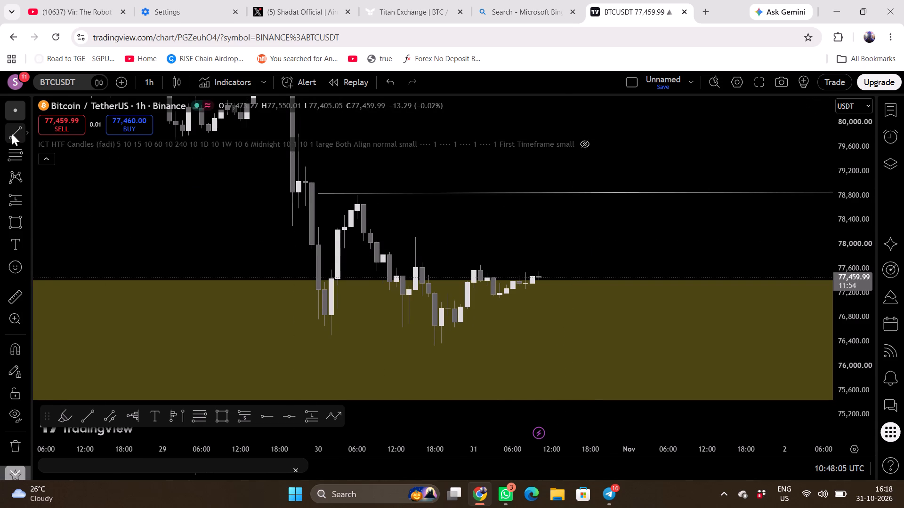
{"action": "left_click_drag", "start_coordinate": [416, 236], "coordinate": [609, 229]}
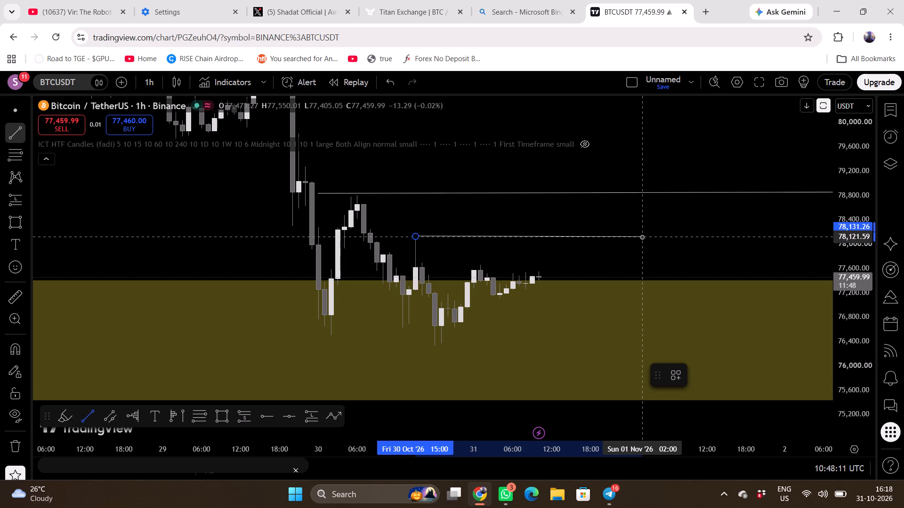
{"action": "left_click", "coordinate": [642, 237]}
Draw a nearly horizontal trend line at about 76,510 inside the yellow zone, from the 30 Oct 02:00 low to 30 Oct 18:00.
{"action": "left_click_drag", "start_coordinate": [608, 259], "coordinate": [587, 213]}
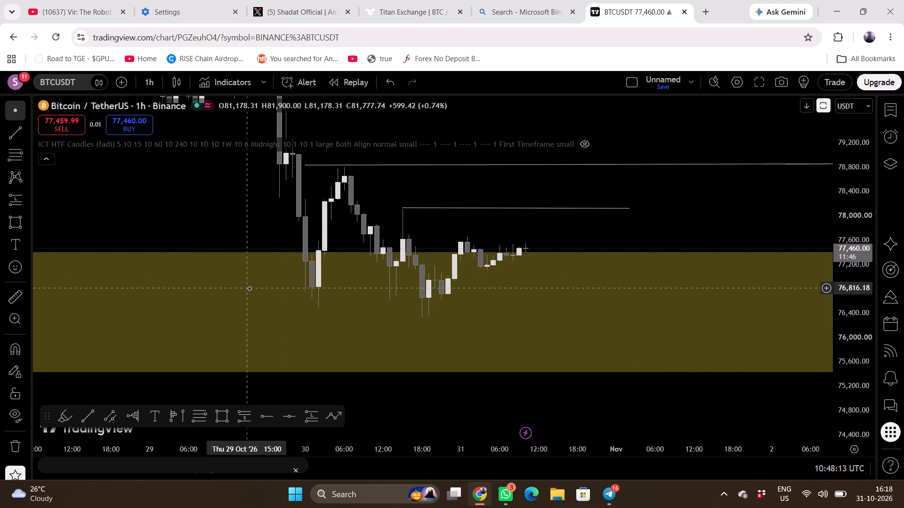
{"action": "left_click", "coordinate": [12, 136]}
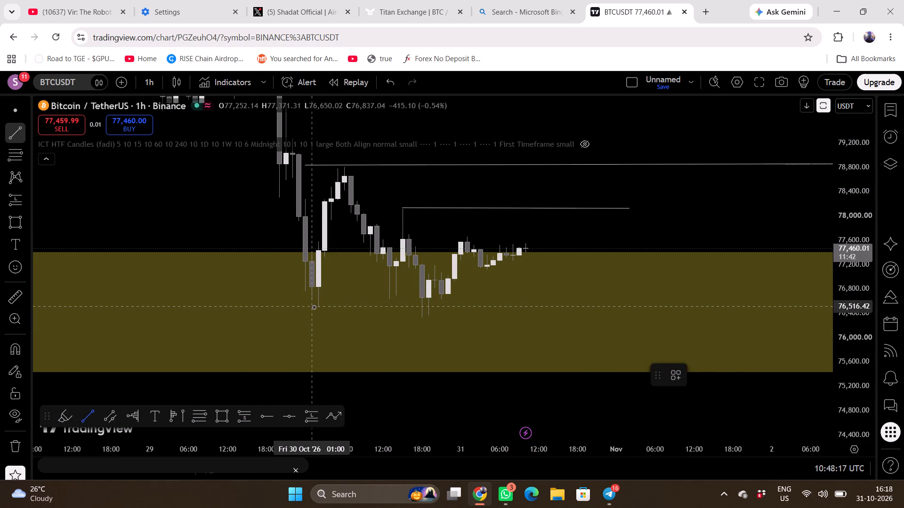
{"action": "left_click_drag", "start_coordinate": [316, 307], "coordinate": [422, 310]}
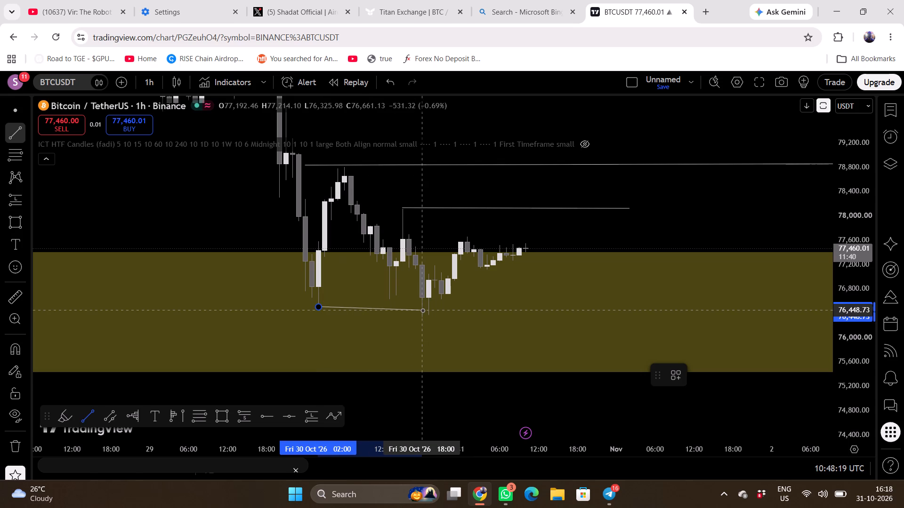
{"action": "left_click_drag", "start_coordinate": [422, 310], "coordinate": [420, 306]}
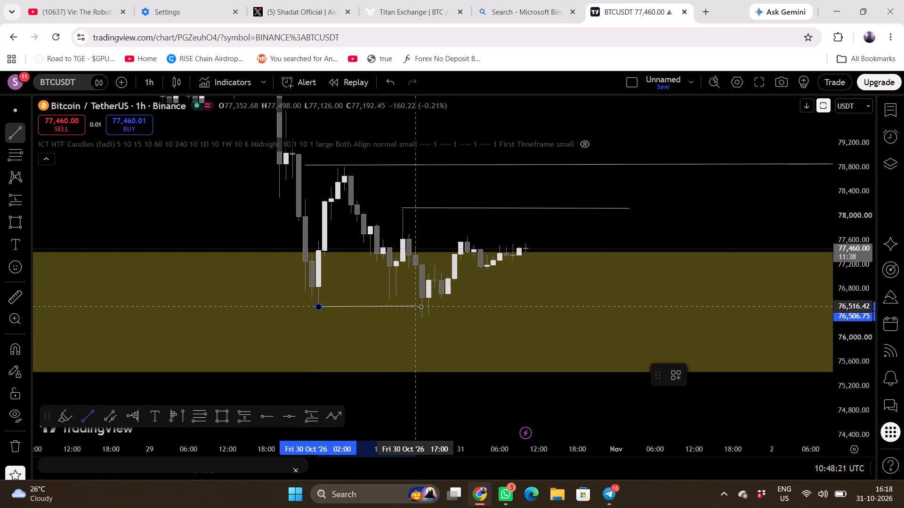
{"action": "left_click_drag", "start_coordinate": [420, 306], "coordinate": [422, 306]}
{"action": "left_click", "coordinate": [422, 306]}
Switch the chart to the 30-minute interval and examine the latest candles between the two new trend lines.
{"action": "scroll", "coordinate": [620, 224], "scroll_direction": "up", "scroll_amount": 1}
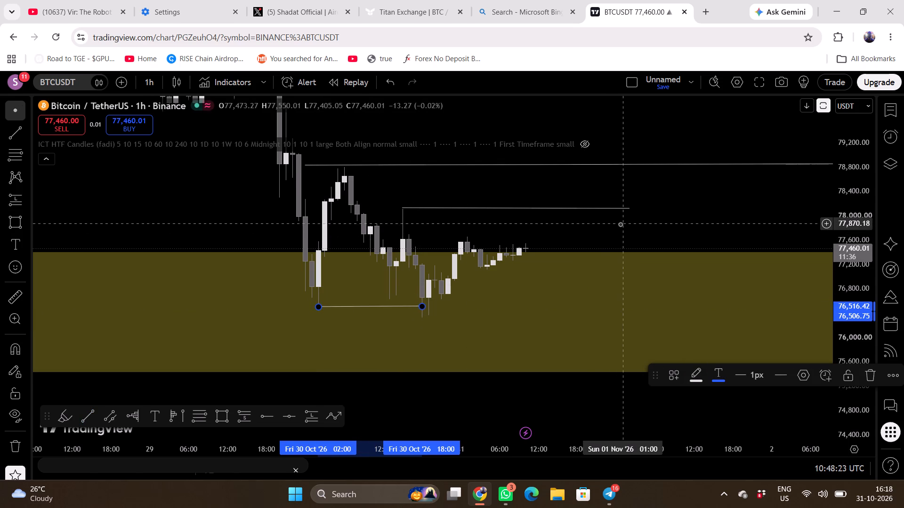
{"action": "scroll", "coordinate": [620, 224], "scroll_direction": "up", "scroll_amount": 1}
{"action": "scroll", "coordinate": [839, 222], "scroll_direction": "up", "scroll_amount": 7}
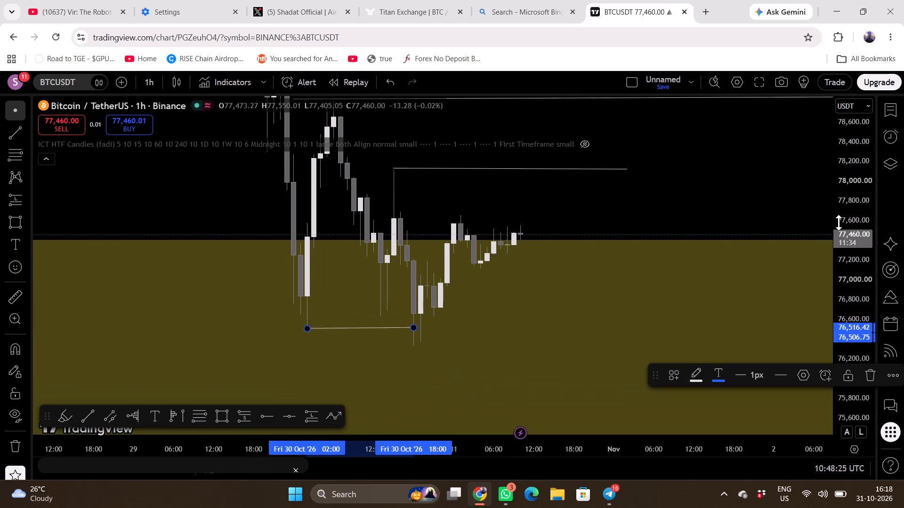
{"action": "scroll", "coordinate": [597, 222], "scroll_direction": "up", "scroll_amount": 1}
{"action": "left_click_drag", "start_coordinate": [586, 206], "coordinate": [481, 216]}
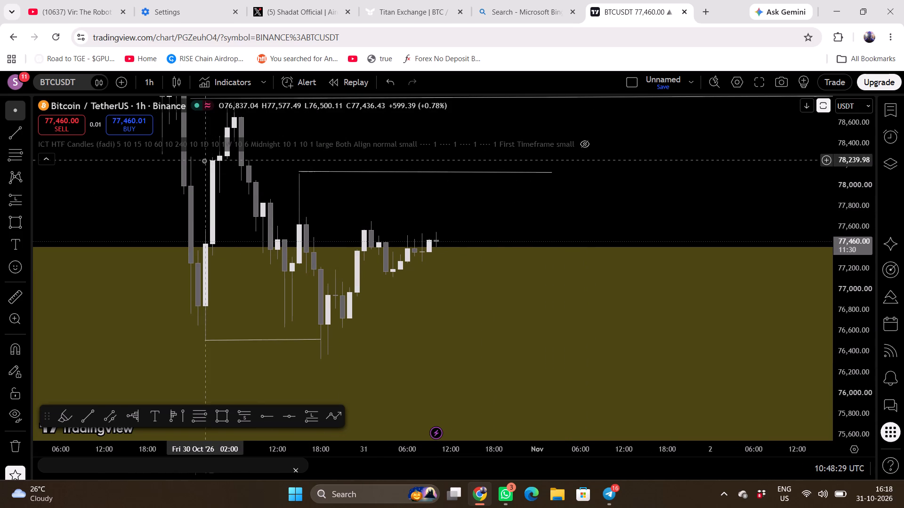
{"action": "left_click", "coordinate": [147, 84]}
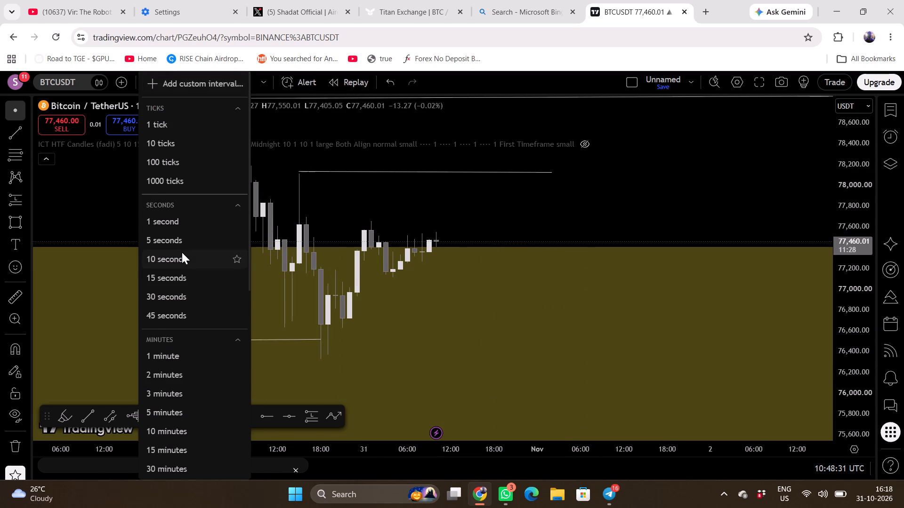
{"action": "scroll", "coordinate": [182, 252], "scroll_direction": "down", "scroll_amount": 1}
{"action": "scroll", "coordinate": [183, 352], "scroll_direction": "down", "scroll_amount": 1}
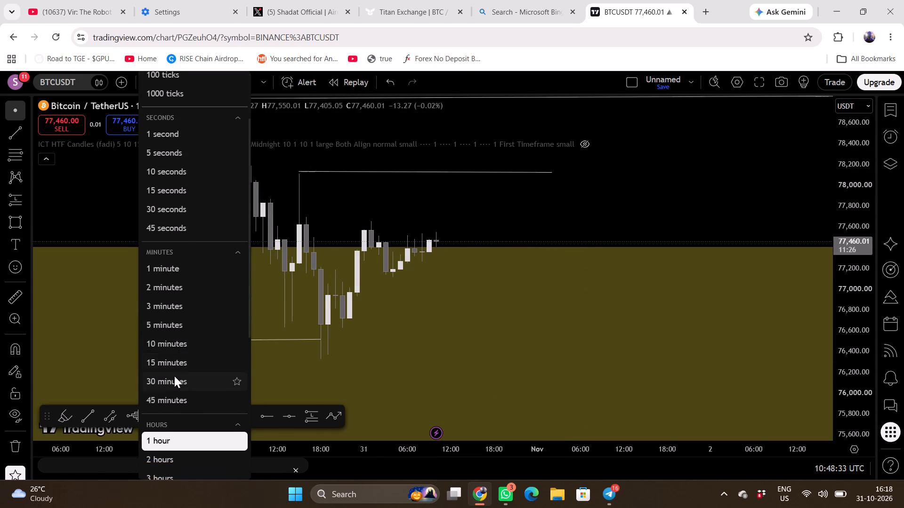
{"action": "left_click", "coordinate": [174, 376]}
{"action": "scroll", "coordinate": [304, 340], "scroll_direction": "down", "scroll_amount": 1}
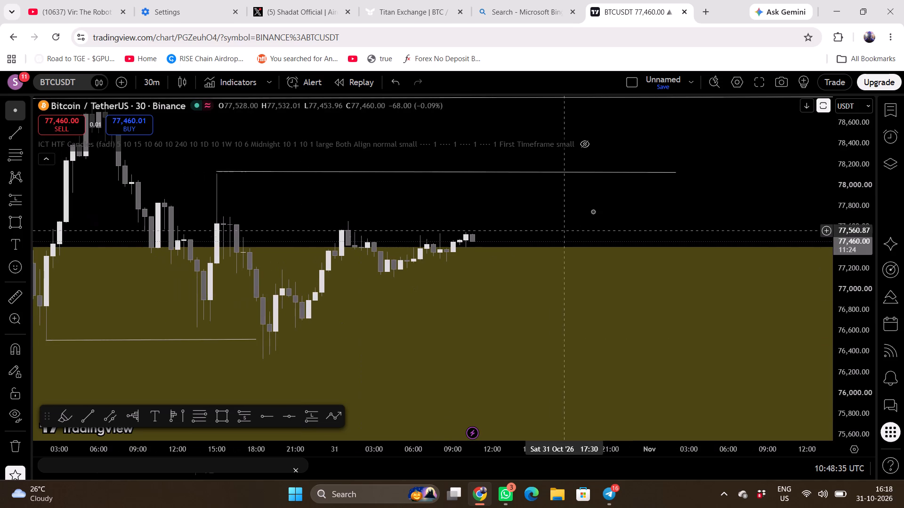
{"action": "scroll", "coordinate": [593, 210], "scroll_direction": "down", "scroll_amount": 1}
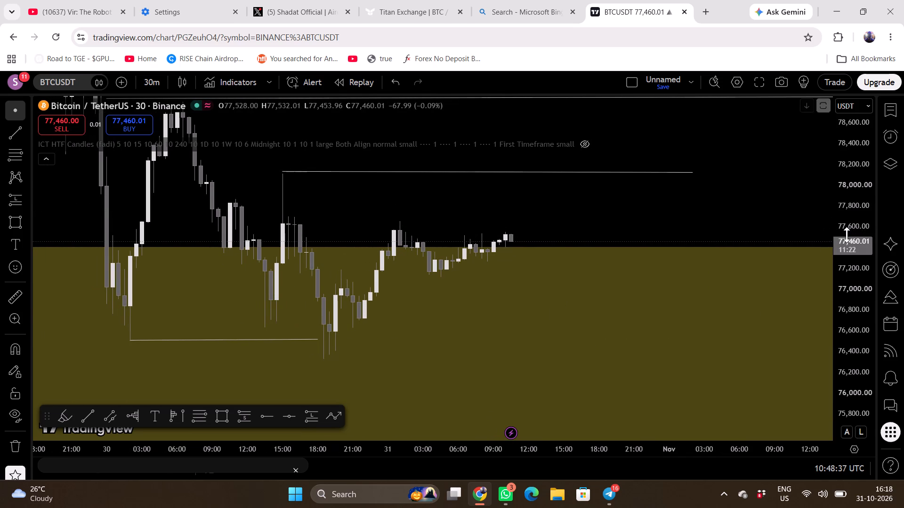
{"action": "scroll", "coordinate": [847, 235], "scroll_direction": "up", "scroll_amount": 4}
{"action": "scroll", "coordinate": [613, 214], "scroll_direction": "up", "scroll_amount": 1}
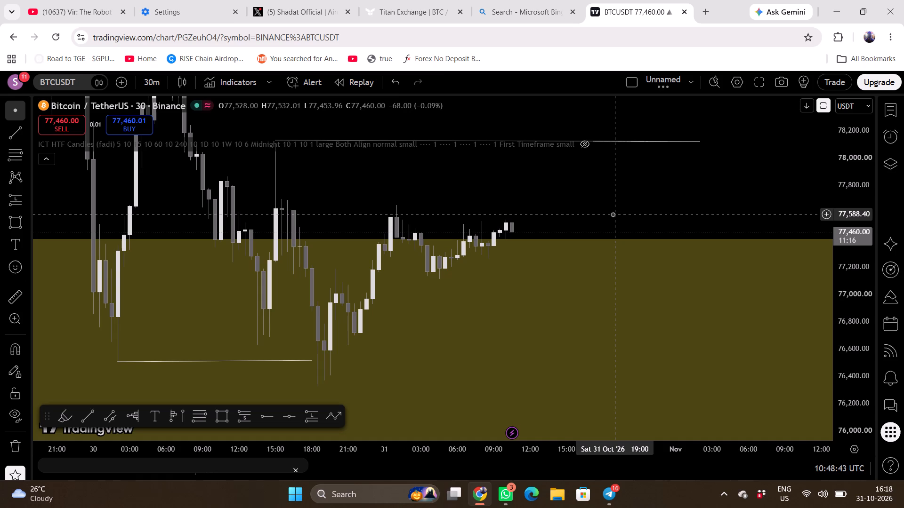
Switch to the X post about the Titan Exchange testnet and review its task list, attached video and quoted post.
{"action": "left_click", "coordinate": [312, 4]}
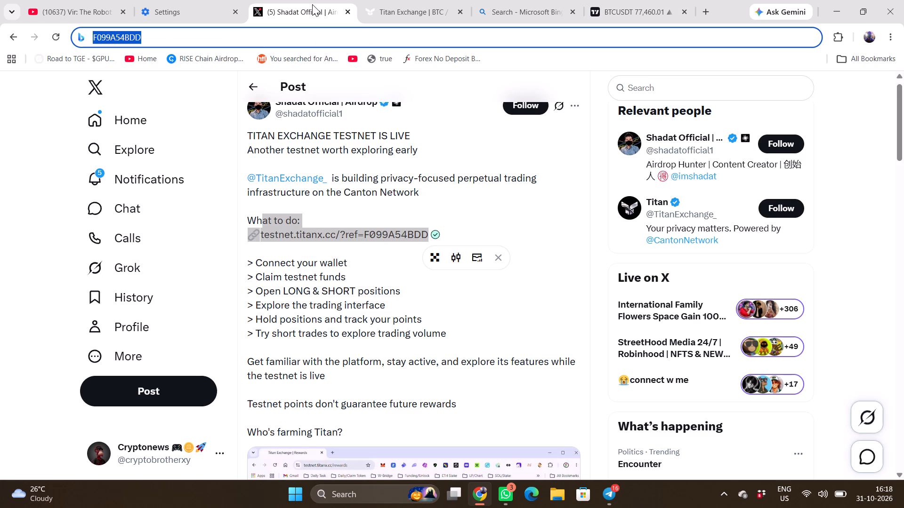
{"action": "scroll", "coordinate": [412, 277], "scroll_direction": "down", "scroll_amount": 2}
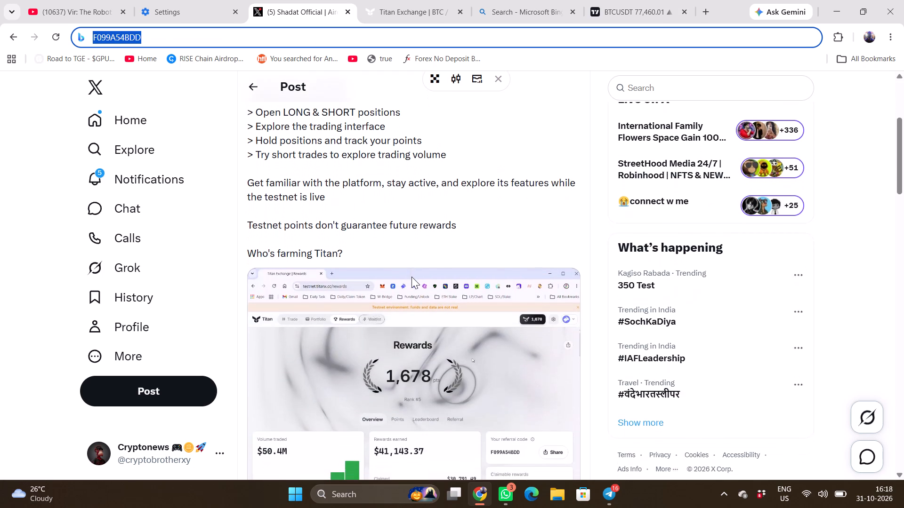
{"action": "scroll", "coordinate": [412, 277], "scroll_direction": "down", "scroll_amount": 4}
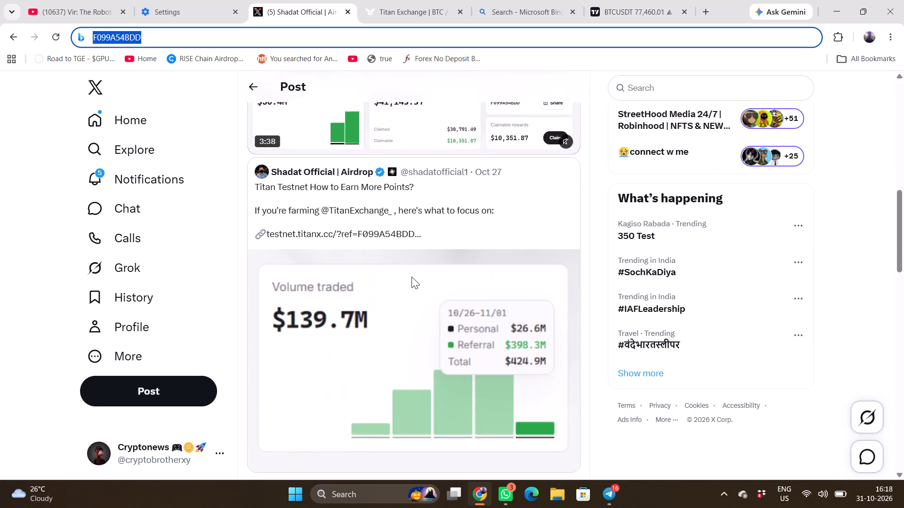
{"action": "scroll", "coordinate": [412, 277], "scroll_direction": "down", "scroll_amount": 2}
{"action": "scroll", "coordinate": [412, 277], "scroll_direction": "up", "scroll_amount": 3}
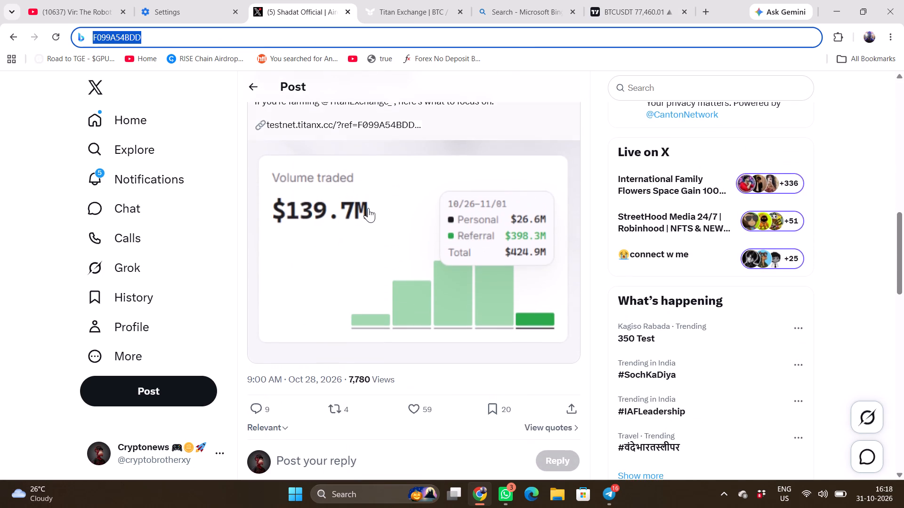
{"action": "scroll", "coordinate": [403, 264], "scroll_direction": "up", "scroll_amount": 4}
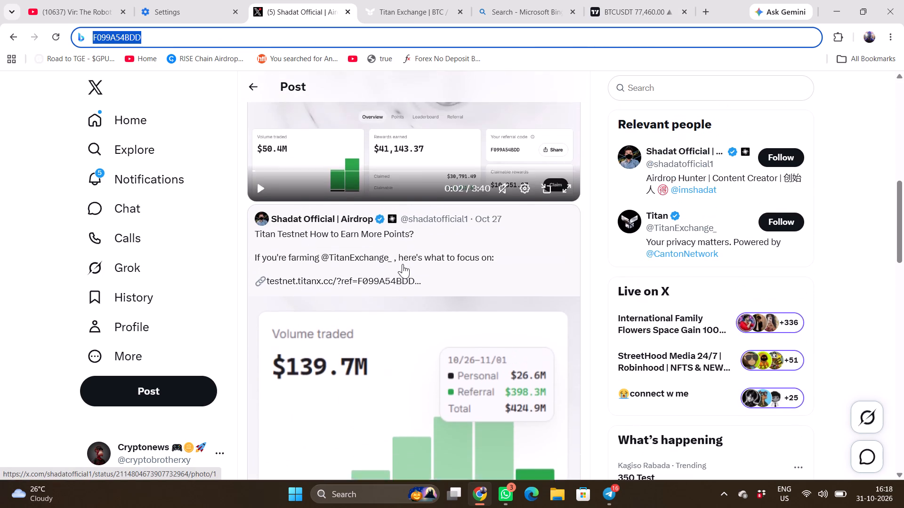
Open the quoted post on earning more Titan testnet points and read its tips and replies, including the probable spam.
{"action": "left_click", "coordinate": [364, 276]}
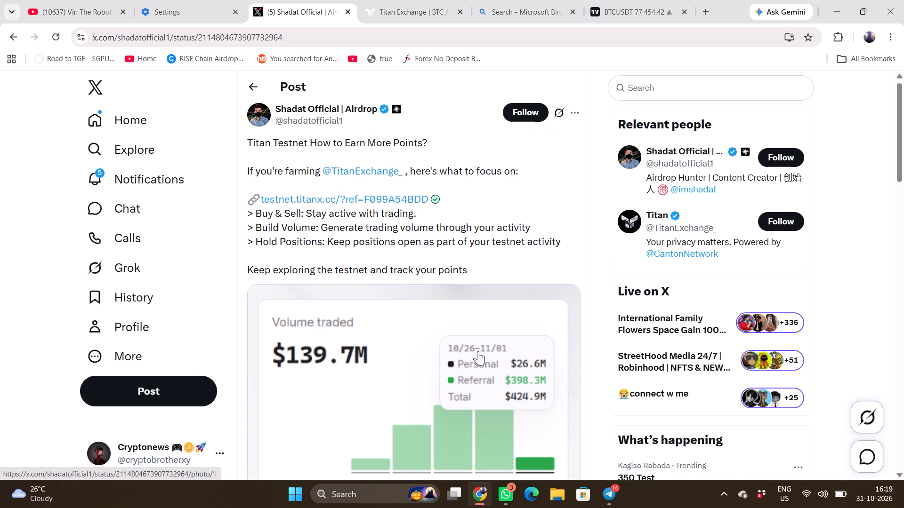
{"action": "scroll", "coordinate": [478, 351], "scroll_direction": "down", "scroll_amount": 5}
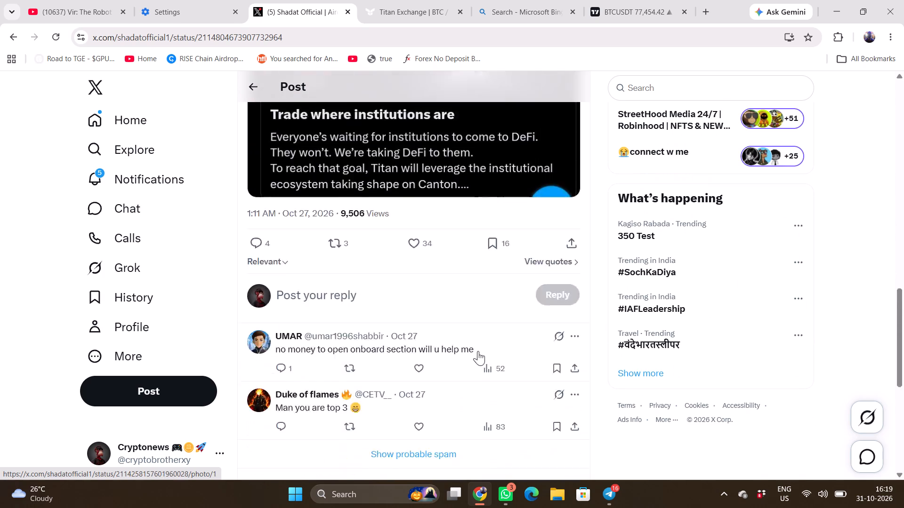
{"action": "scroll", "coordinate": [478, 351], "scroll_direction": "up", "scroll_amount": 1}
{"action": "left_click", "coordinate": [434, 349]}
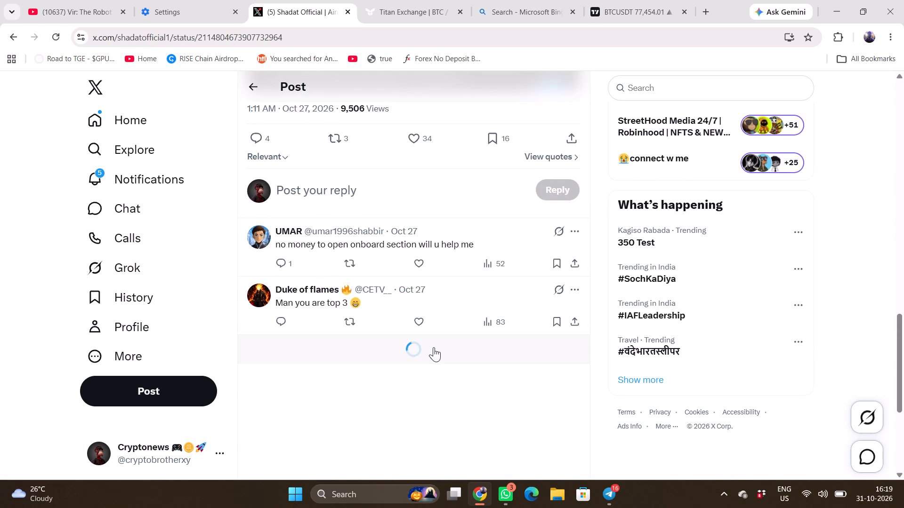
{"action": "scroll", "coordinate": [444, 293], "scroll_direction": "up", "scroll_amount": 6}
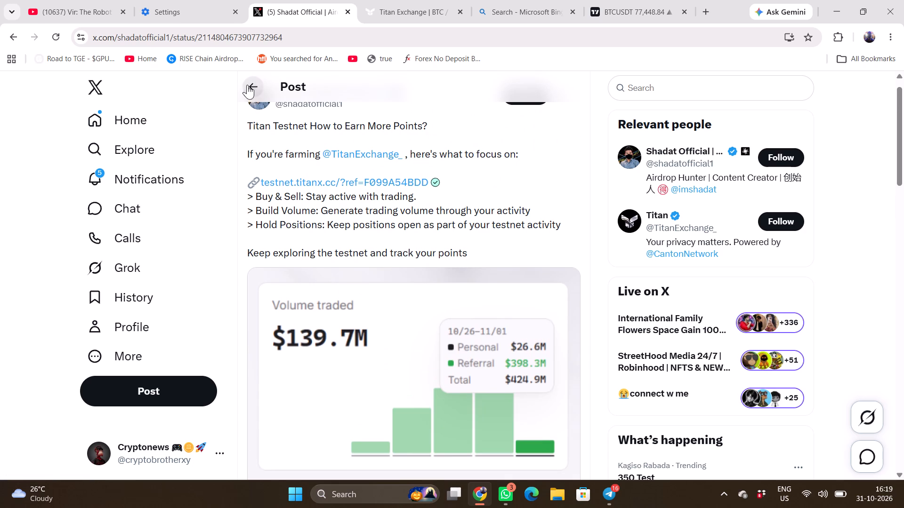
Return to the original Titan Exchange testnet post and read through the replies beneath it.
{"action": "left_click", "coordinate": [247, 85]}
{"action": "scroll", "coordinate": [437, 302], "scroll_direction": "down", "scroll_amount": 3}
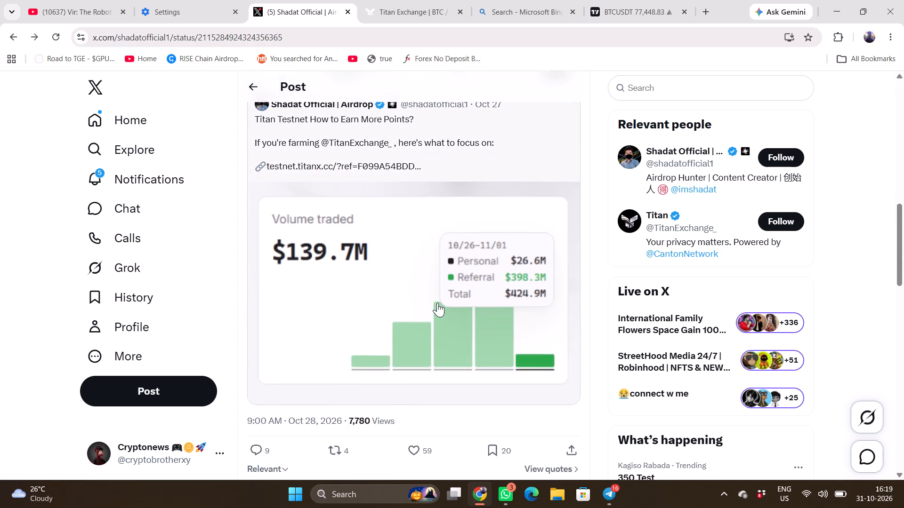
{"action": "scroll", "coordinate": [437, 302], "scroll_direction": "down", "scroll_amount": 3}
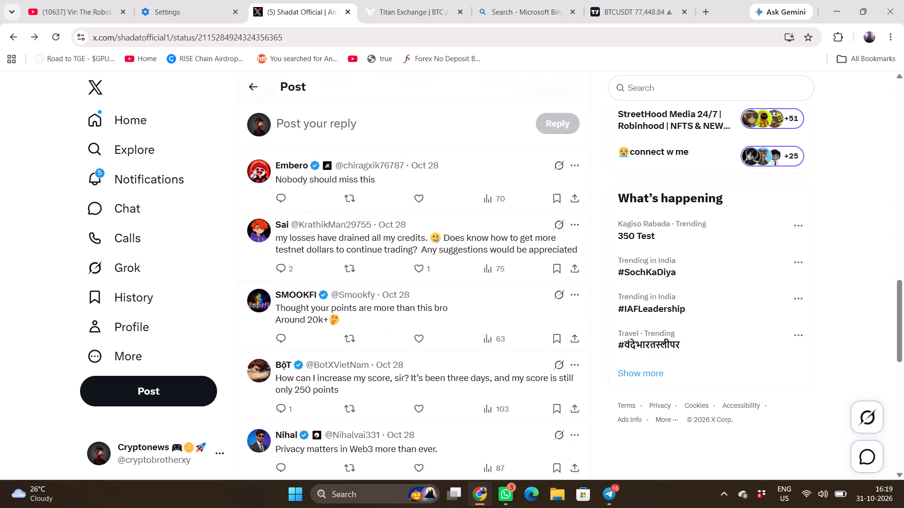
{"action": "scroll", "coordinate": [437, 302], "scroll_direction": "down", "scroll_amount": 2}
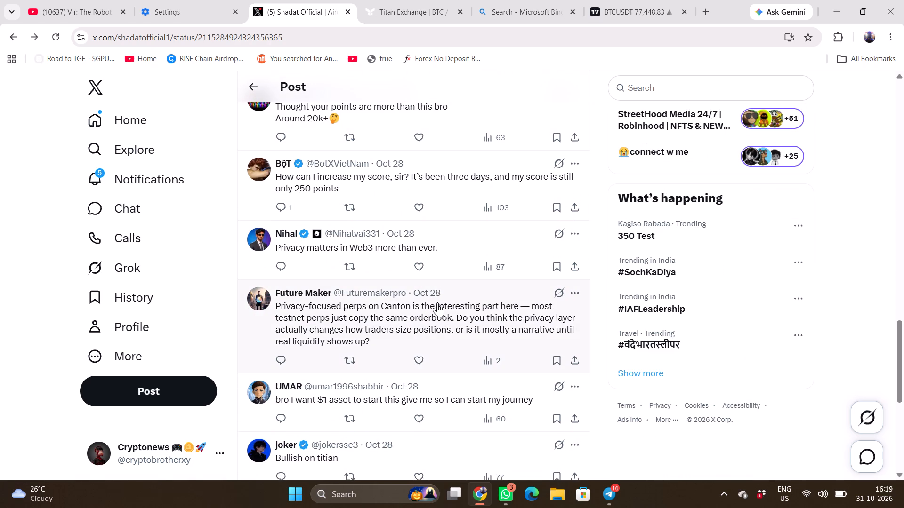
{"action": "scroll", "coordinate": [437, 302], "scroll_direction": "down", "scroll_amount": 2}
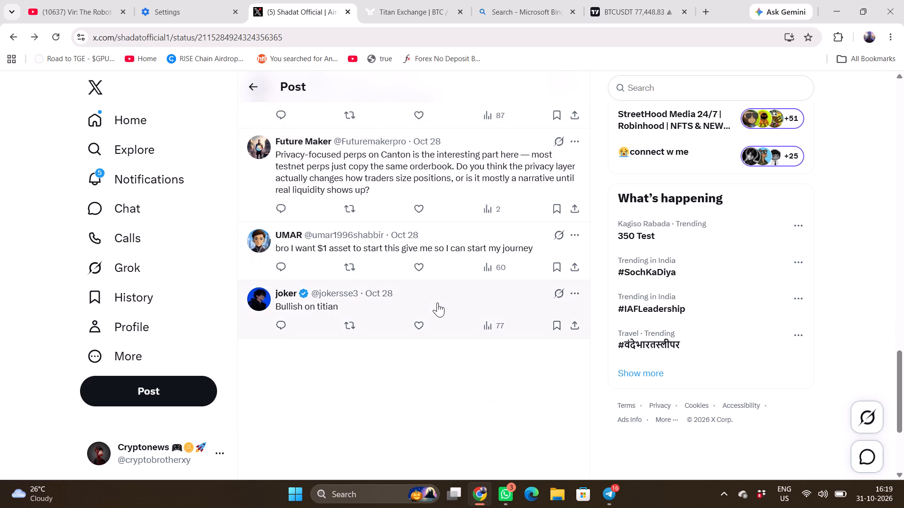
{"action": "scroll", "coordinate": [437, 302], "scroll_direction": "down", "scroll_amount": 3}
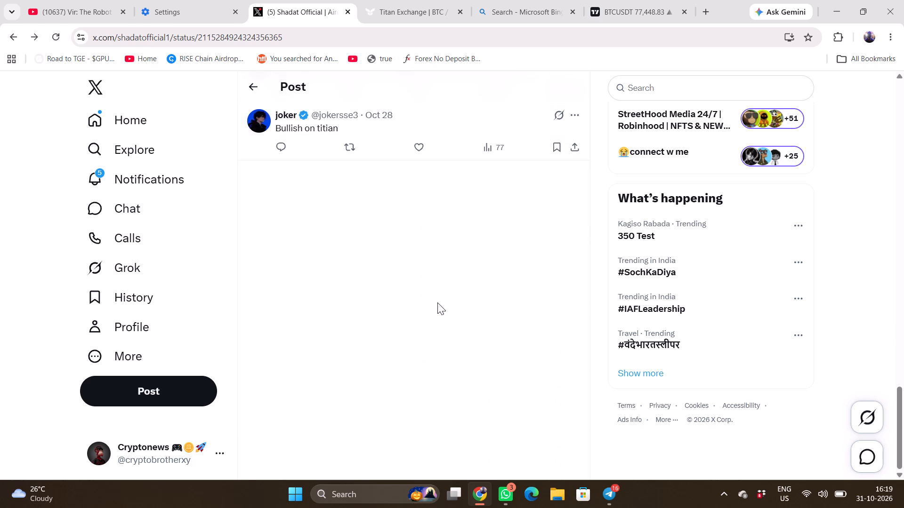
Review the post's attached Titan rewards and leaderboard video and its list of testnet tasks.
{"action": "scroll", "coordinate": [523, 330], "scroll_direction": "up", "scroll_amount": 6}
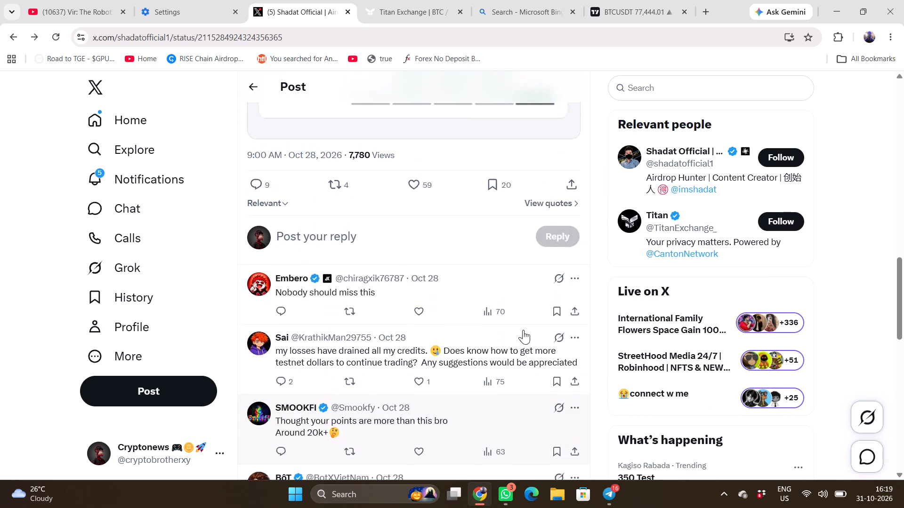
{"action": "scroll", "coordinate": [523, 330], "scroll_direction": "up", "scroll_amount": 4}
{"action": "scroll", "coordinate": [468, 347], "scroll_direction": "down", "scroll_amount": 1}
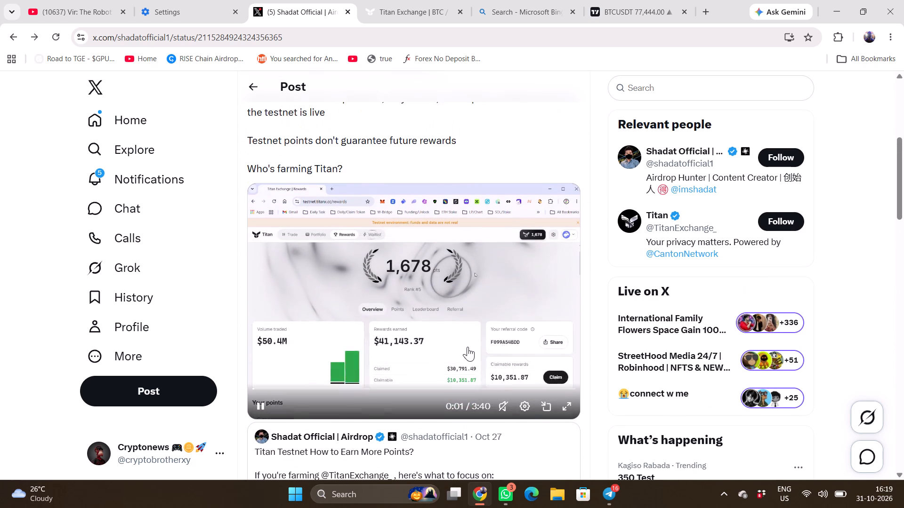
{"action": "scroll", "coordinate": [468, 347], "scroll_direction": "down", "scroll_amount": 1}
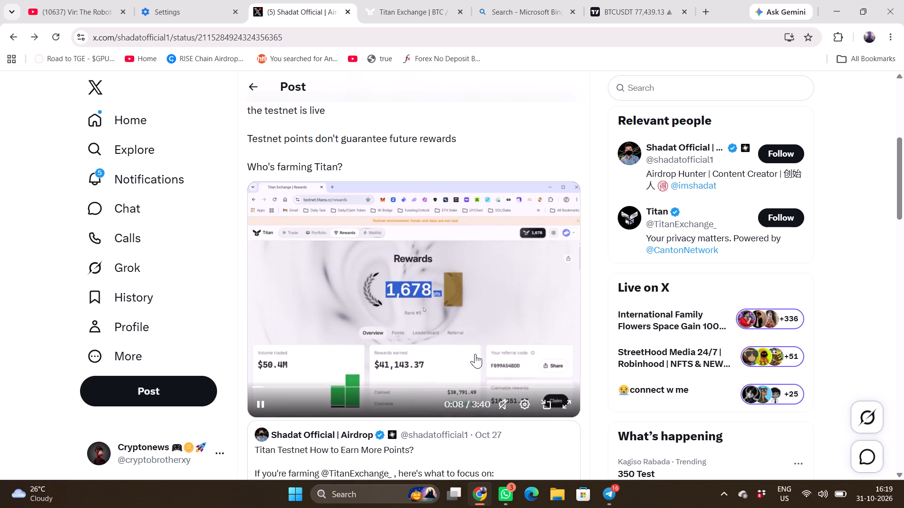
{"action": "scroll", "coordinate": [452, 348], "scroll_direction": "down", "scroll_amount": 1}
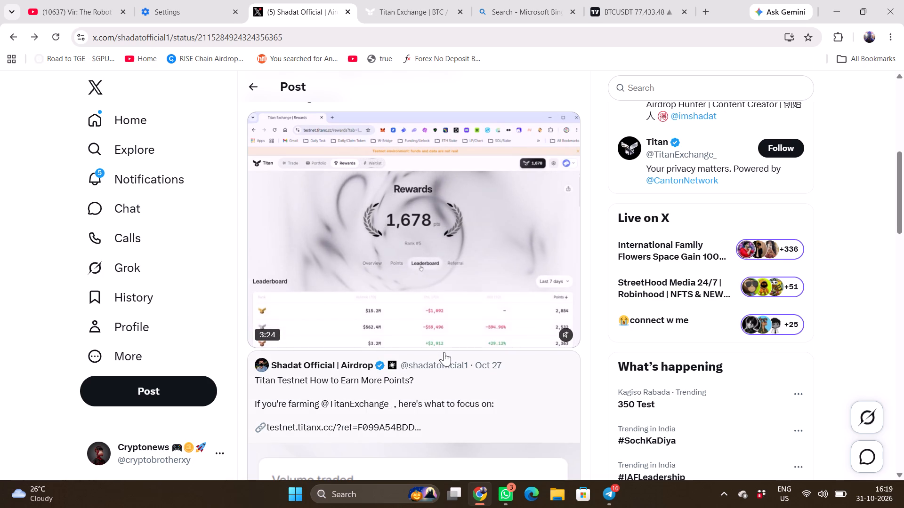
{"action": "scroll", "coordinate": [444, 352], "scroll_direction": "up", "scroll_amount": 1}
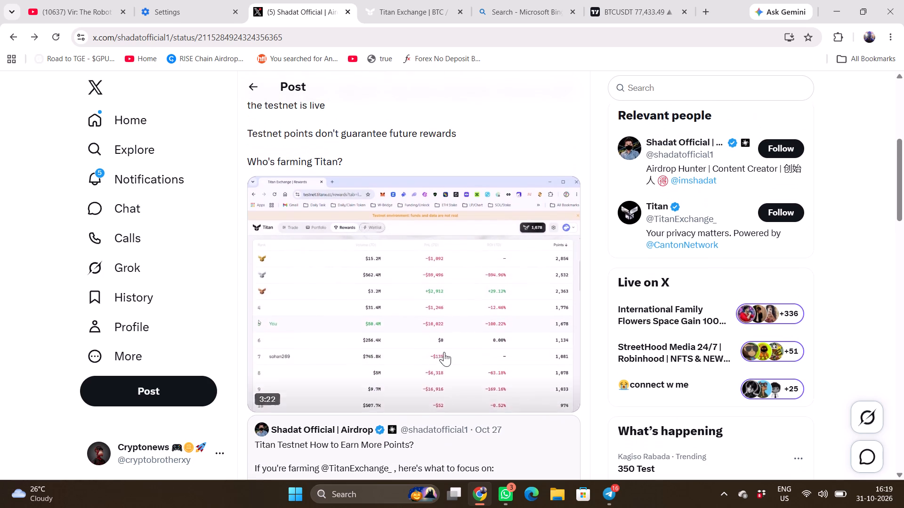
{"action": "scroll", "coordinate": [444, 352], "scroll_direction": "up", "scroll_amount": 1}
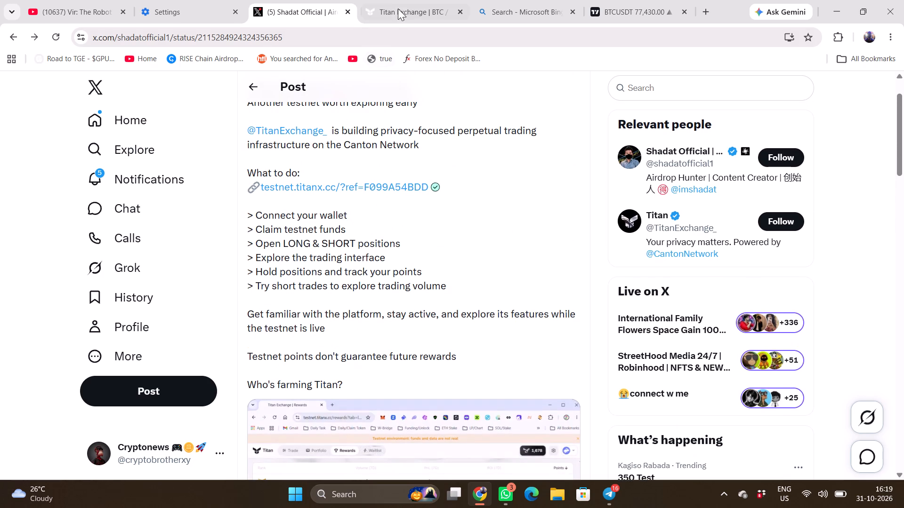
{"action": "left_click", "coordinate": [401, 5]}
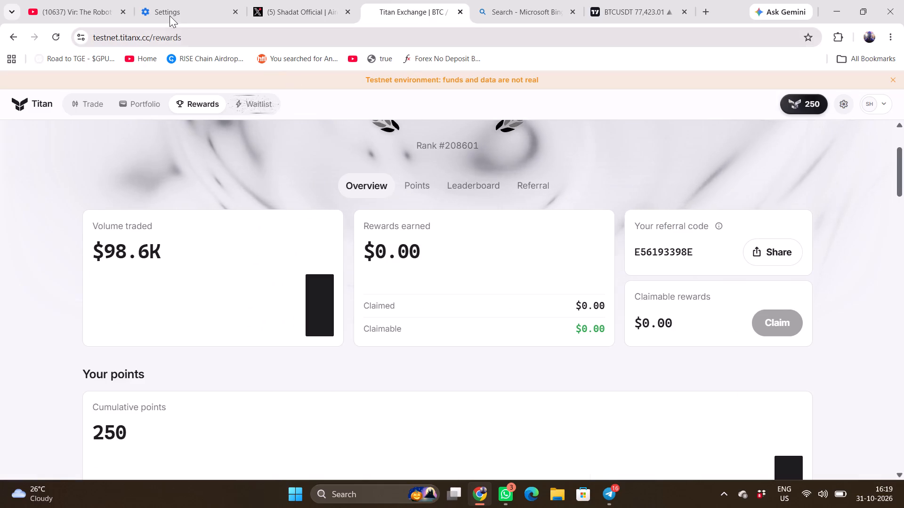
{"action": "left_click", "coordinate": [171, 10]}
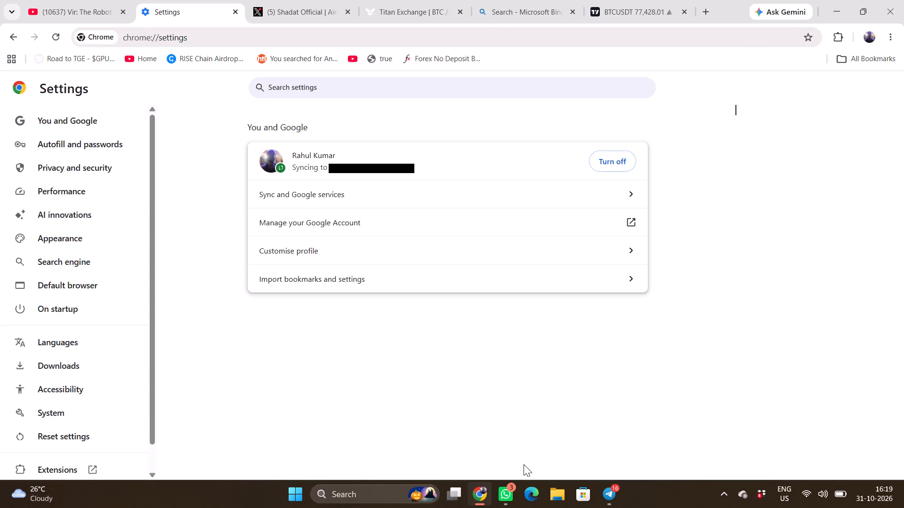
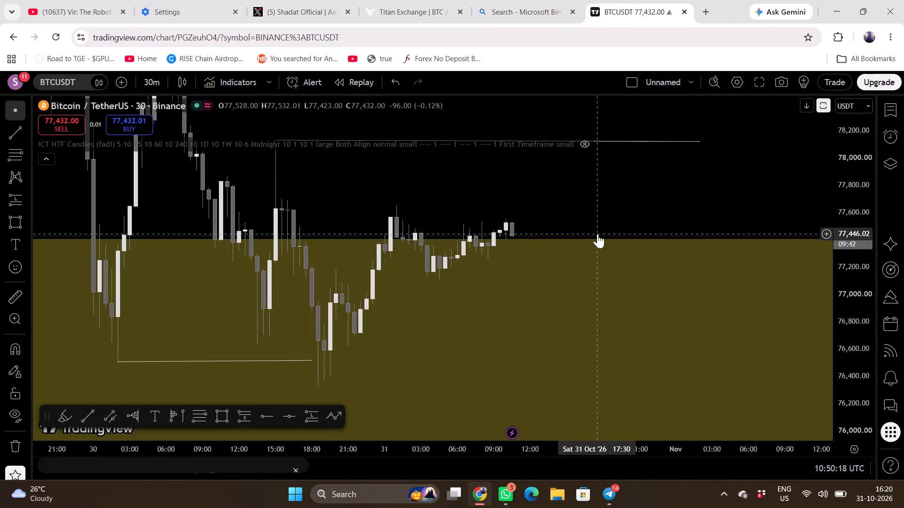
Examine the recent BTCUSDT 30-minute price action around the yellow zone and the marked highs and low.
{"action": "scroll", "coordinate": [634, 215], "scroll_direction": "down", "scroll_amount": 1}
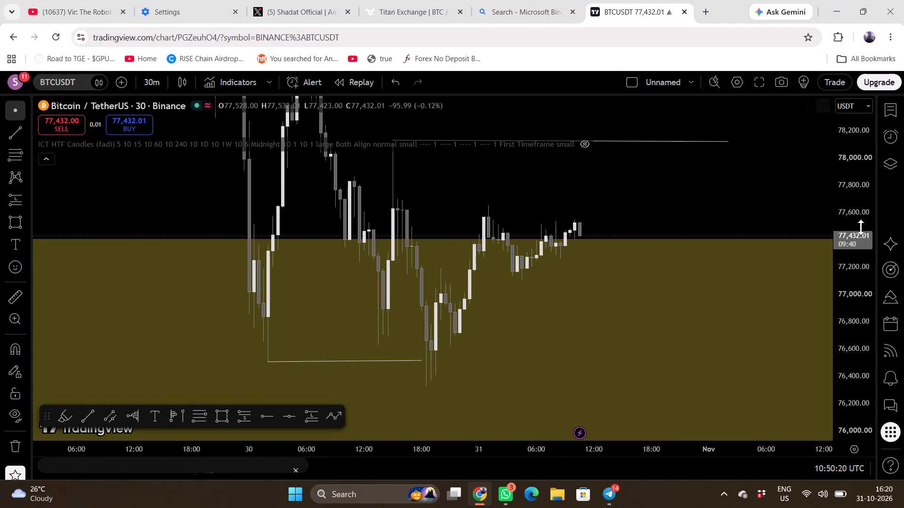
{"action": "scroll", "coordinate": [851, 229], "scroll_direction": "up", "scroll_amount": 7}
{"action": "scroll", "coordinate": [762, 214], "scroll_direction": "up", "scroll_amount": 2}
{"action": "scroll", "coordinate": [727, 198], "scroll_direction": "up", "scroll_amount": 1}
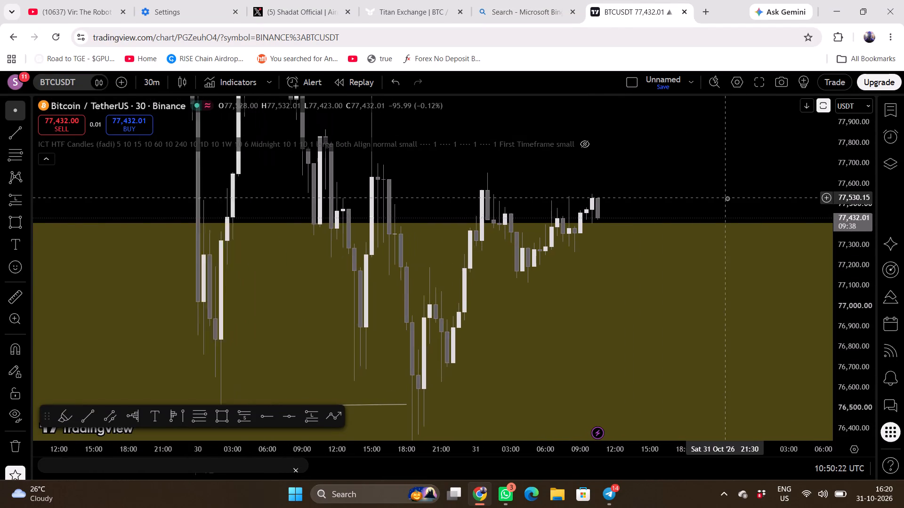
{"action": "scroll", "coordinate": [727, 198], "scroll_direction": "up", "scroll_amount": 1}
{"action": "left_click_drag", "start_coordinate": [711, 198], "coordinate": [690, 283]}
{"action": "scroll", "coordinate": [726, 253], "scroll_direction": "up", "scroll_amount": 1}
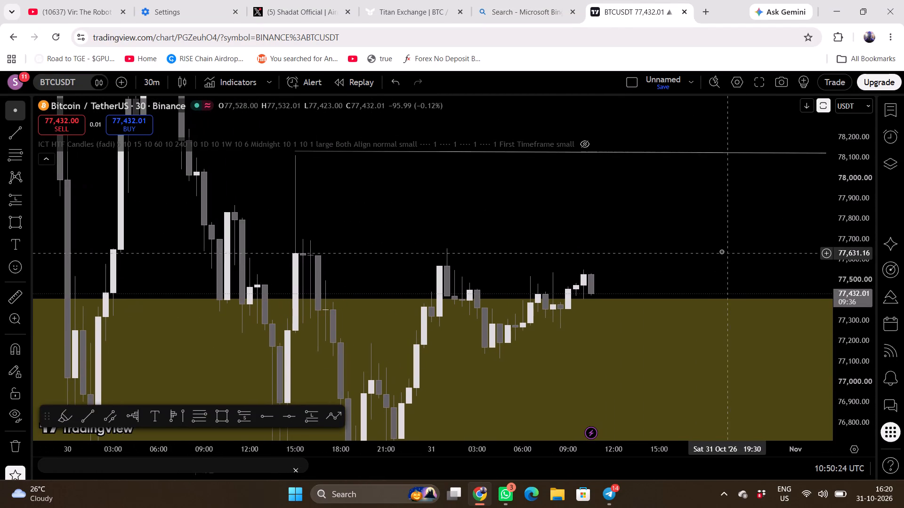
{"action": "left_click_drag", "start_coordinate": [690, 248], "coordinate": [638, 220]}
{"action": "scroll", "coordinate": [688, 232], "scroll_direction": "up", "scroll_amount": 1}
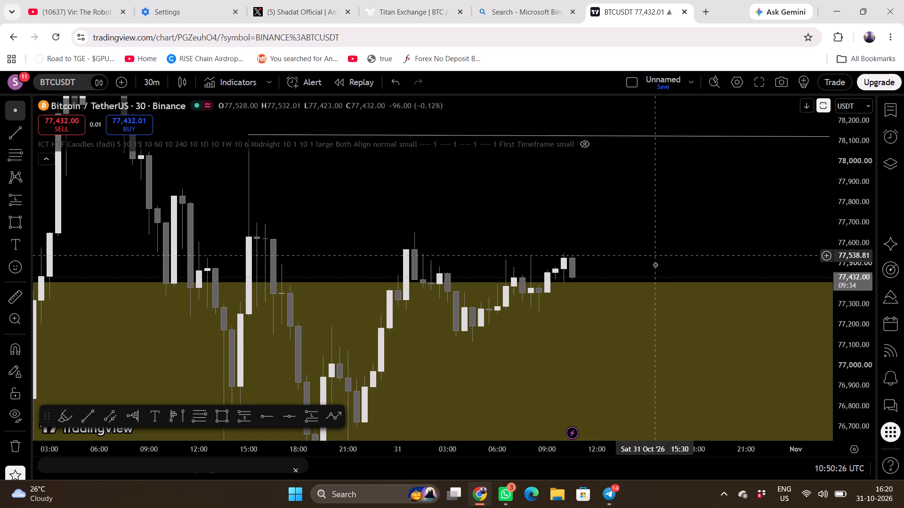
{"action": "left_click_drag", "start_coordinate": [663, 245], "coordinate": [635, 281]}
{"action": "scroll", "coordinate": [635, 281], "scroll_direction": "down", "scroll_amount": 1}
{"action": "left_click_drag", "start_coordinate": [669, 275], "coordinate": [651, 270]}
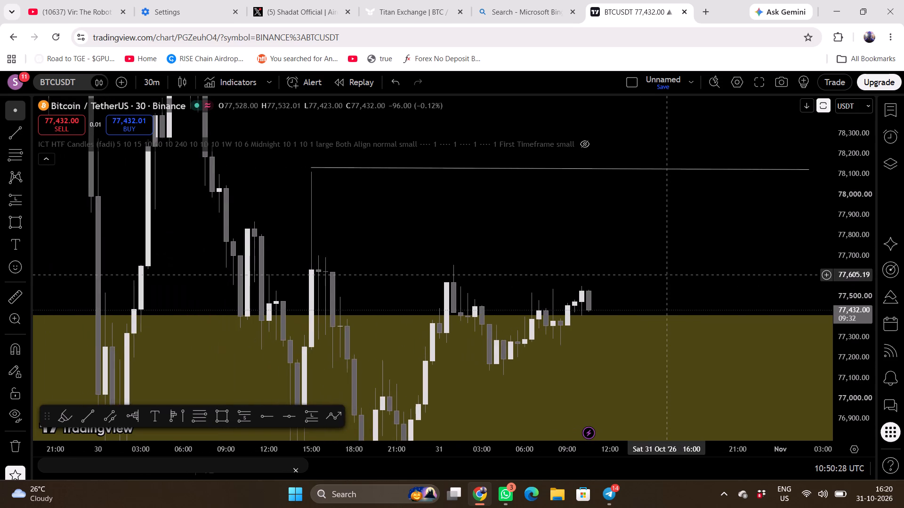
{"action": "left_click_drag", "start_coordinate": [651, 270], "coordinate": [634, 262]}
{"action": "scroll", "coordinate": [849, 267], "scroll_direction": "down", "scroll_amount": 3}
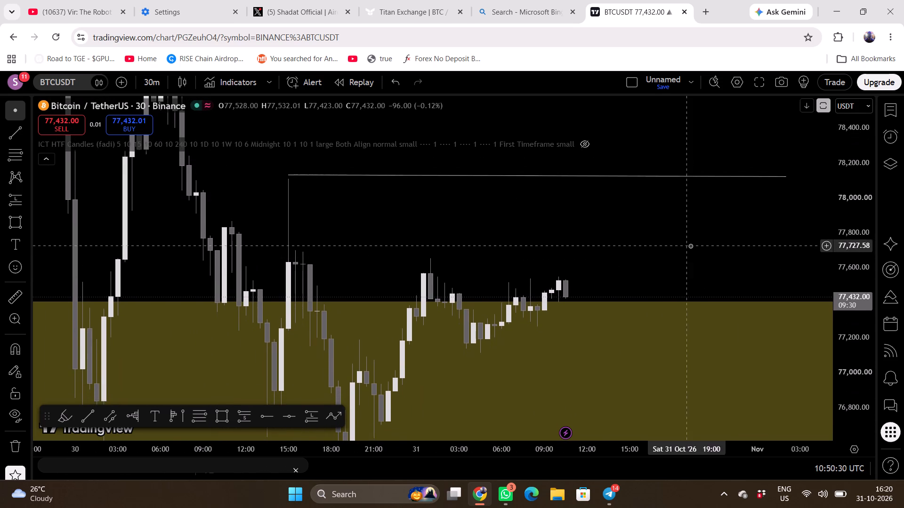
{"action": "scroll", "coordinate": [690, 246], "scroll_direction": "down", "scroll_amount": 1}
{"action": "left_click_drag", "start_coordinate": [679, 244], "coordinate": [664, 345]}
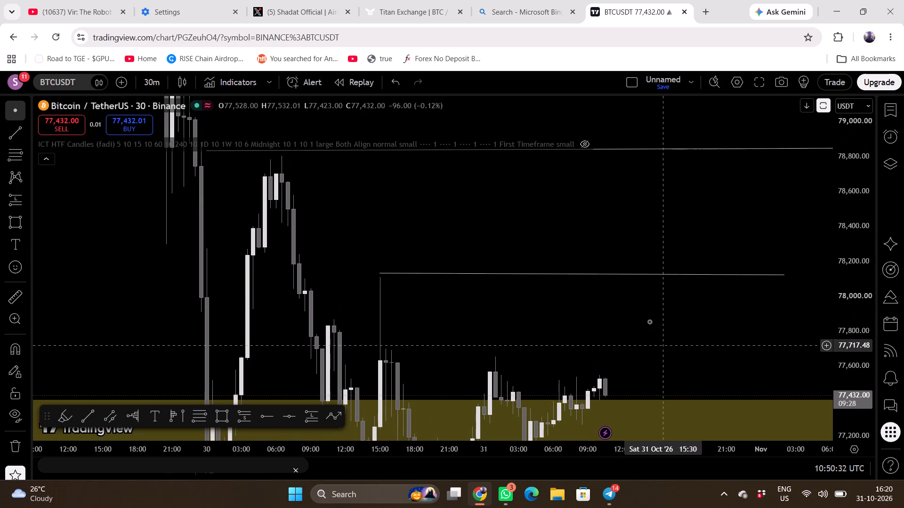
{"action": "left_click_drag", "start_coordinate": [601, 197], "coordinate": [577, 138]}
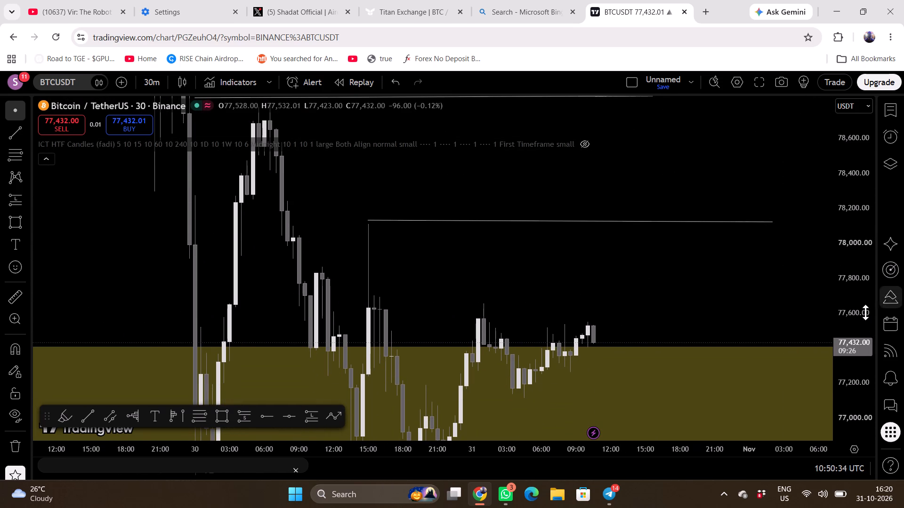
{"action": "scroll", "coordinate": [863, 317], "scroll_direction": "down", "scroll_amount": 5}
{"action": "scroll", "coordinate": [726, 292], "scroll_direction": "down", "scroll_amount": 1}
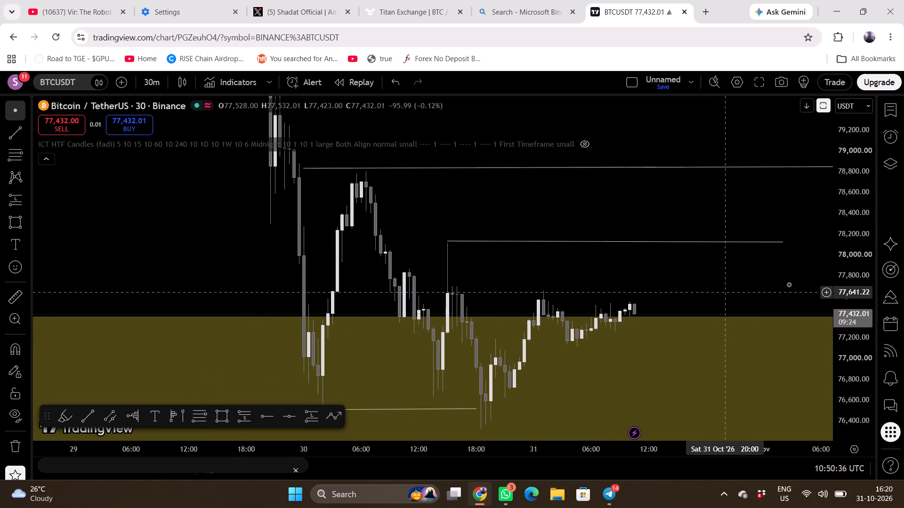
{"action": "scroll", "coordinate": [847, 293], "scroll_direction": "down", "scroll_amount": 2}
{"action": "left_click_drag", "start_coordinate": [734, 292], "coordinate": [687, 283]}
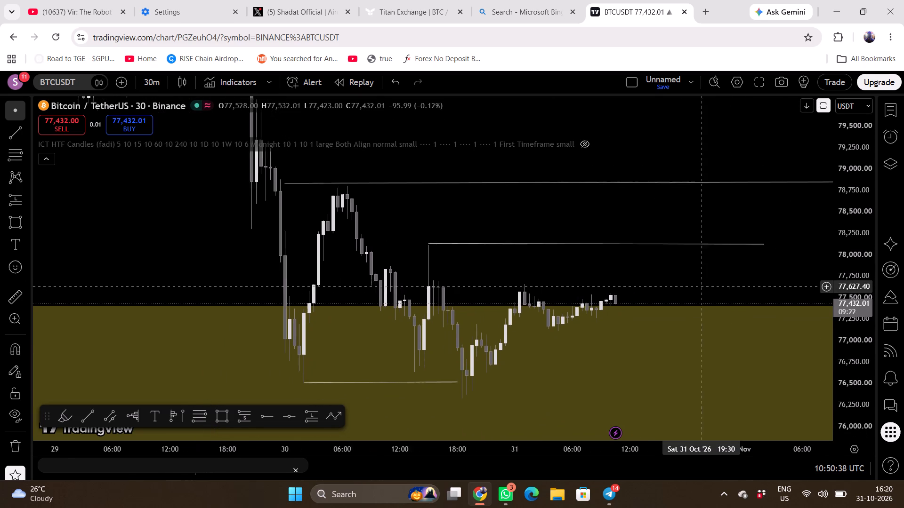
{"action": "left_click_drag", "start_coordinate": [687, 283], "coordinate": [682, 261]}
{"action": "left_click_drag", "start_coordinate": [692, 260], "coordinate": [659, 254]}
{"action": "scroll", "coordinate": [659, 254], "scroll_direction": "down", "scroll_amount": 8}
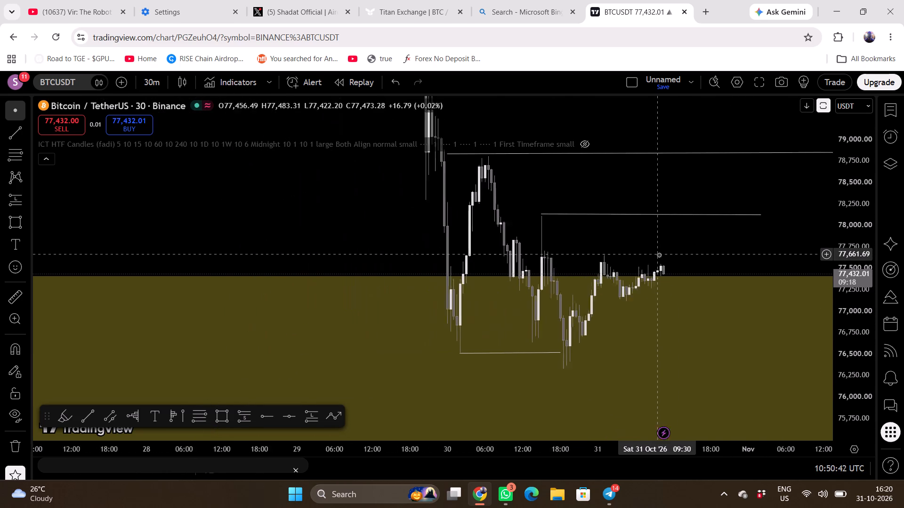
Lower the yellow zone's top edge to about 76,695 at its mid-September origin, starting it near 17 Sep 23:30.
{"action": "scroll", "coordinate": [659, 254], "scroll_direction": "down", "scroll_amount": 10}
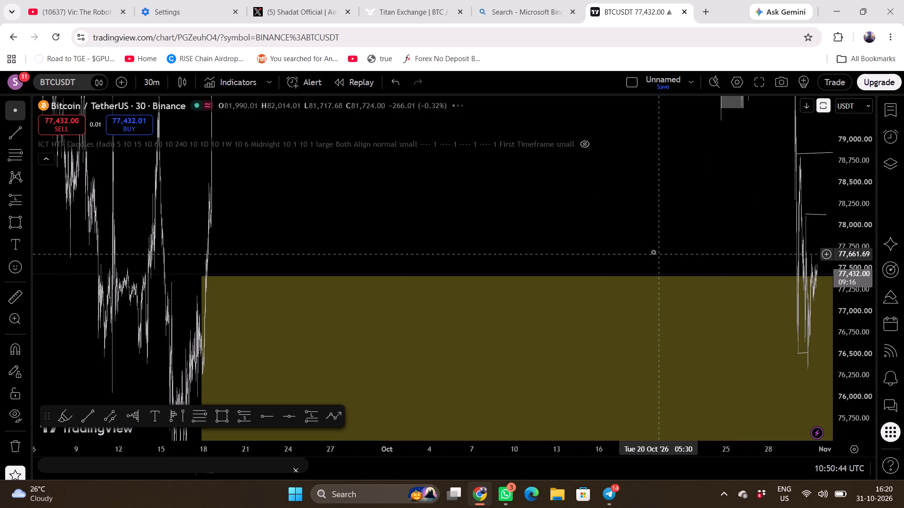
{"action": "left_click_drag", "start_coordinate": [586, 257], "coordinate": [700, 153]}
{"action": "scroll", "coordinate": [649, 179], "scroll_direction": "up", "scroll_amount": 3}
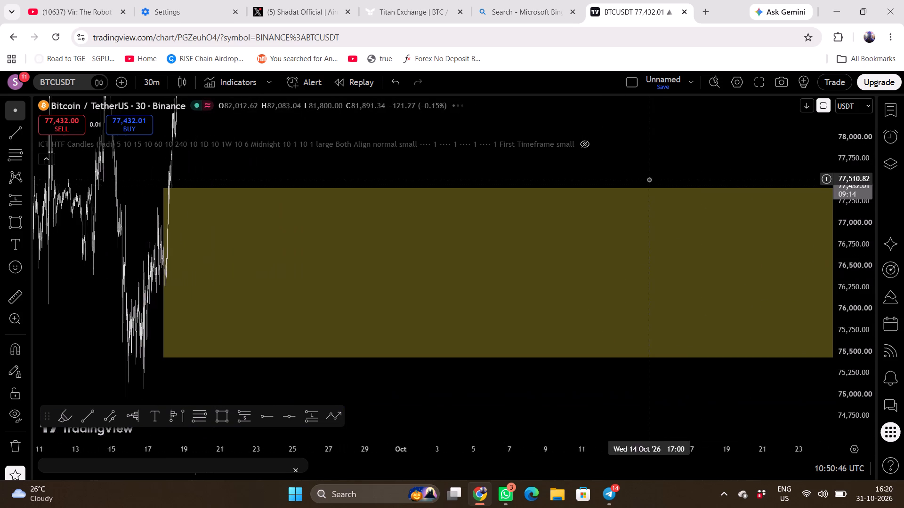
{"action": "left_click_drag", "start_coordinate": [649, 162], "coordinate": [717, 191]}
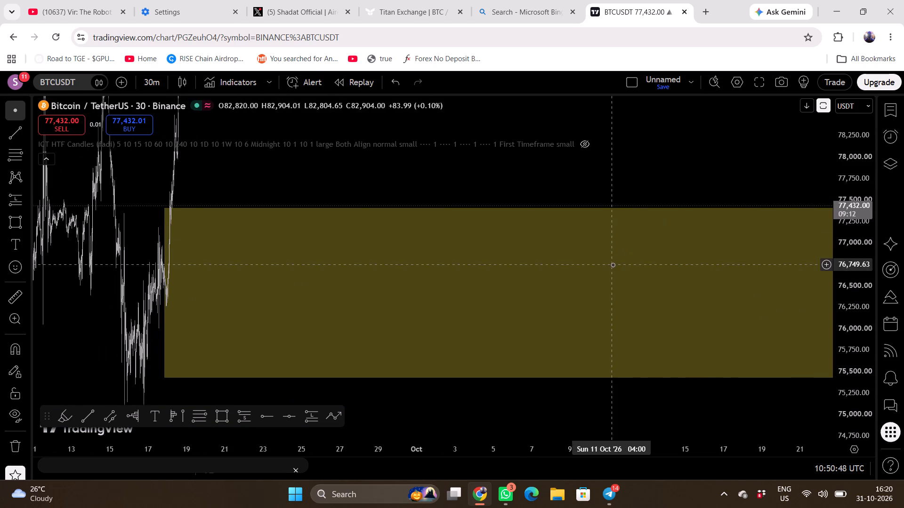
{"action": "left_click_drag", "start_coordinate": [681, 131], "coordinate": [671, 144]}
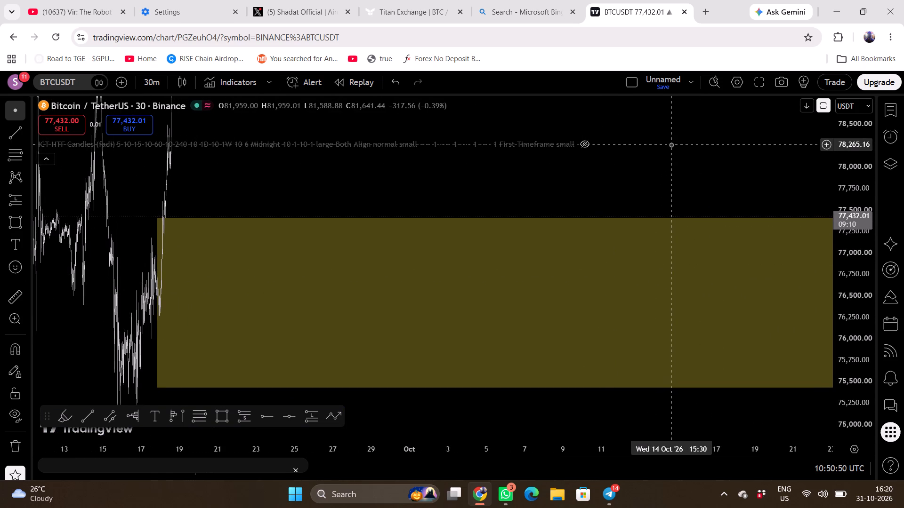
{"action": "scroll", "coordinate": [532, 230], "scroll_direction": "right", "scroll_amount": 7}
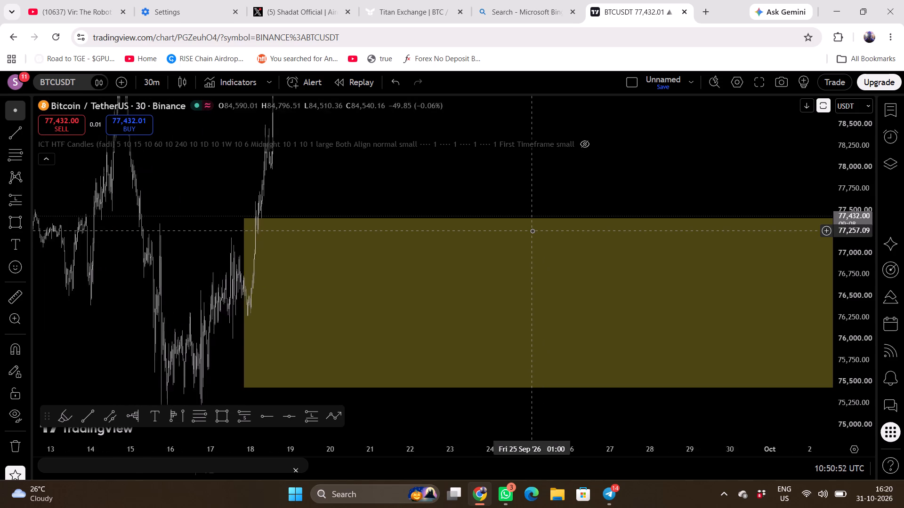
{"action": "scroll", "coordinate": [532, 230], "scroll_direction": "right", "scroll_amount": 5}
{"action": "scroll", "coordinate": [532, 230], "scroll_direction": "up", "scroll_amount": 1}
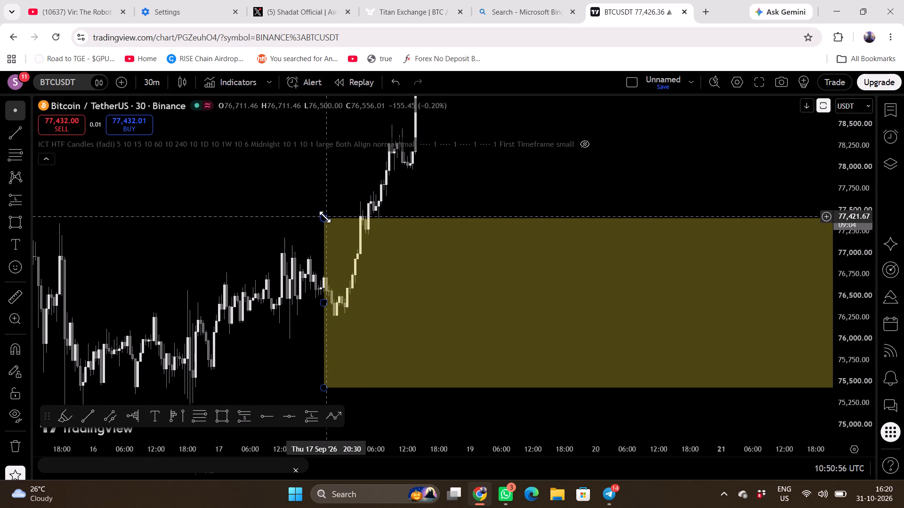
{"action": "left_click_drag", "start_coordinate": [325, 217], "coordinate": [348, 285]}
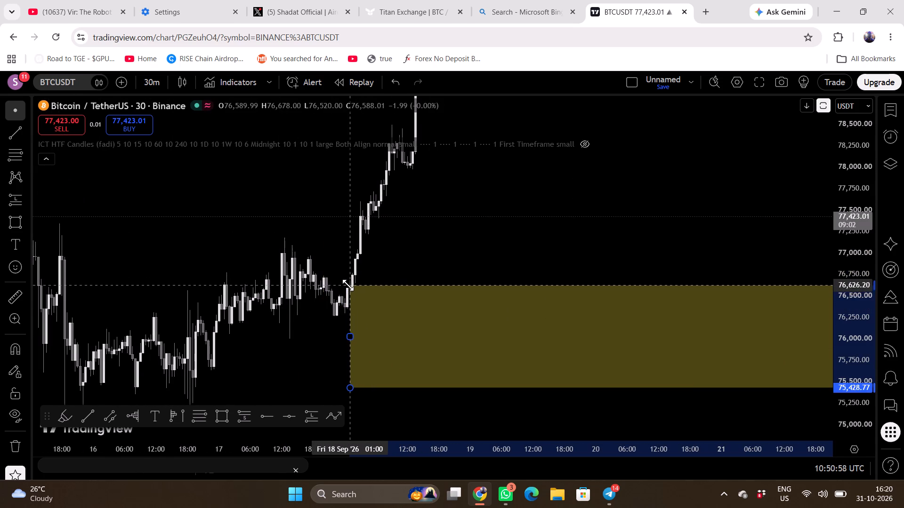
{"action": "left_click_drag", "start_coordinate": [348, 285], "coordinate": [342, 301]}
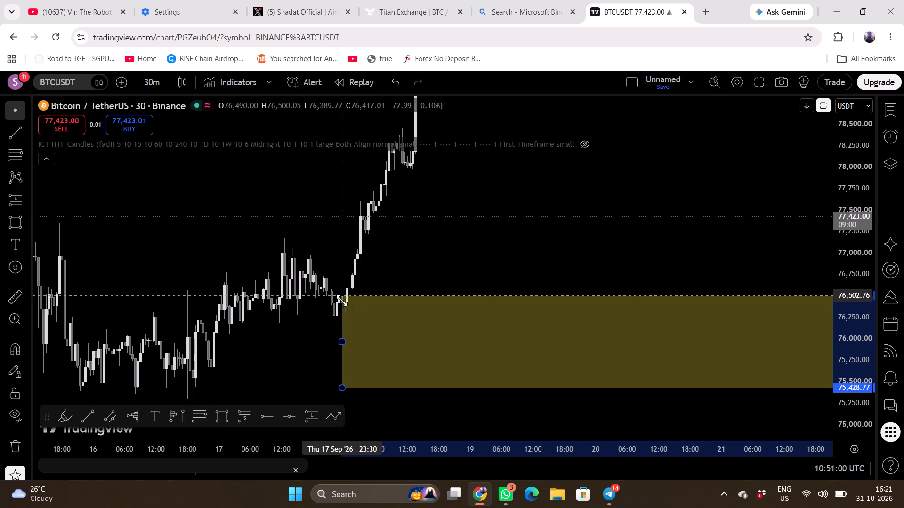
{"action": "left_click_drag", "start_coordinate": [342, 301], "coordinate": [345, 277]}
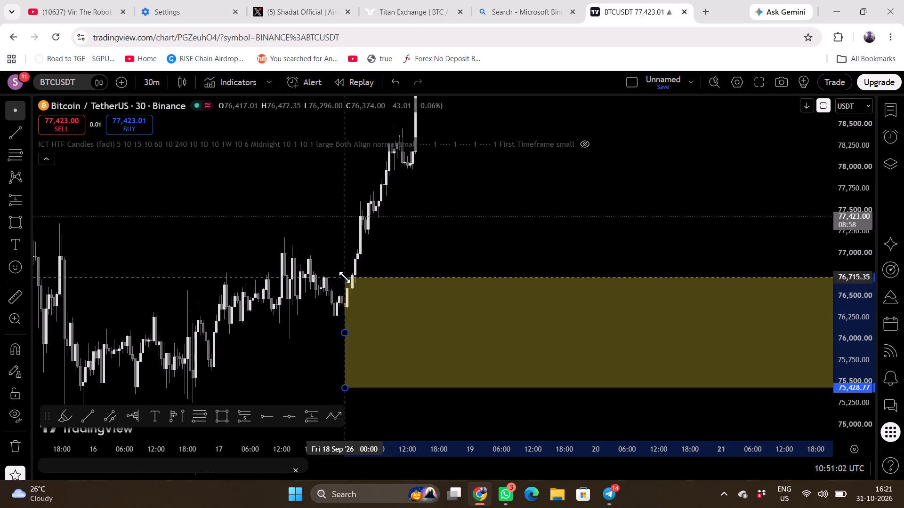
{"action": "left_click_drag", "start_coordinate": [345, 277], "coordinate": [343, 279]}
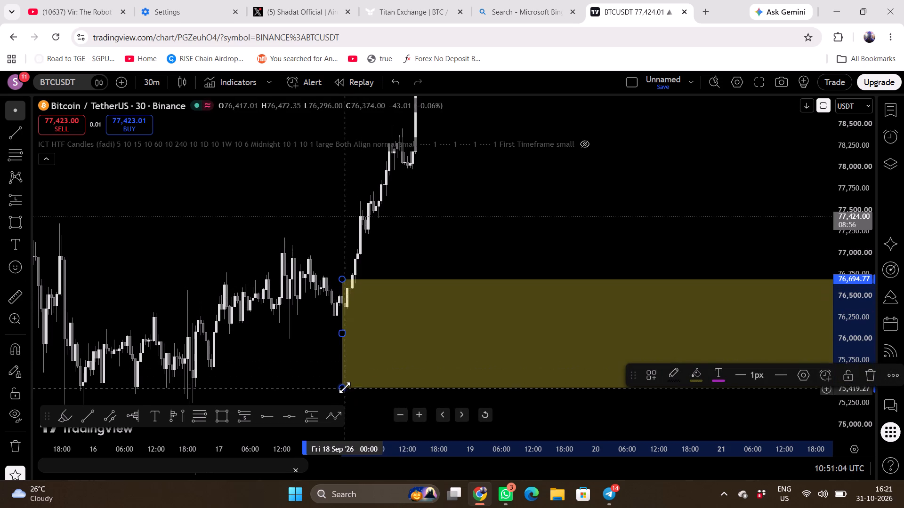
Raise the yellow zone's bottom edge to about 76,000 and shift its starting edge to early 18 Sep.
{"action": "left_click_drag", "start_coordinate": [344, 386], "coordinate": [349, 336]}
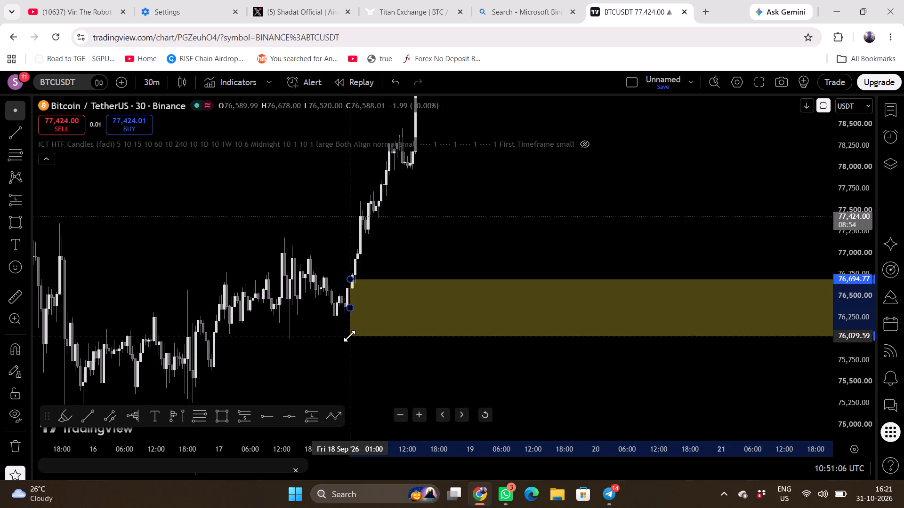
{"action": "left_click_drag", "start_coordinate": [349, 336], "coordinate": [355, 337]}
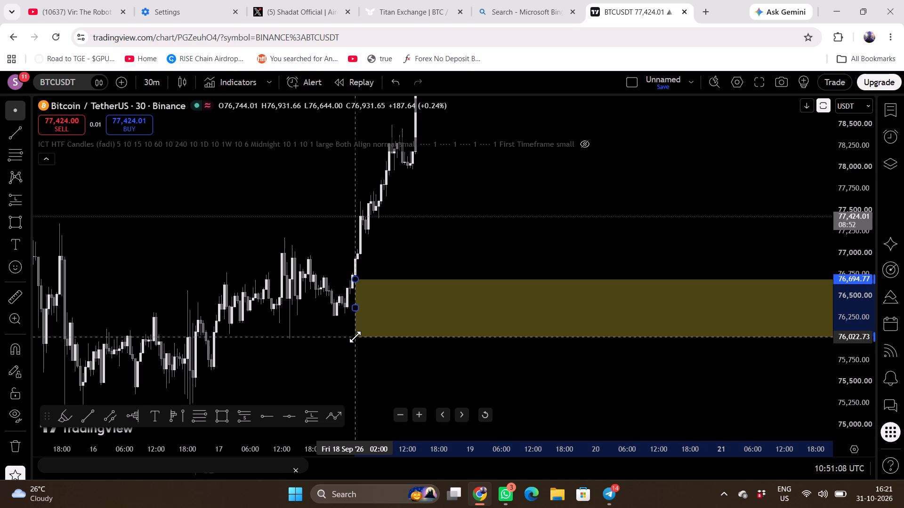
{"action": "left_click_drag", "start_coordinate": [355, 337], "coordinate": [362, 338]}
Follow the resized yellow zone forward to the latest candles and examine price against the zone and the marked levels.
{"action": "left_click_drag", "start_coordinate": [515, 377], "coordinate": [298, 313]}
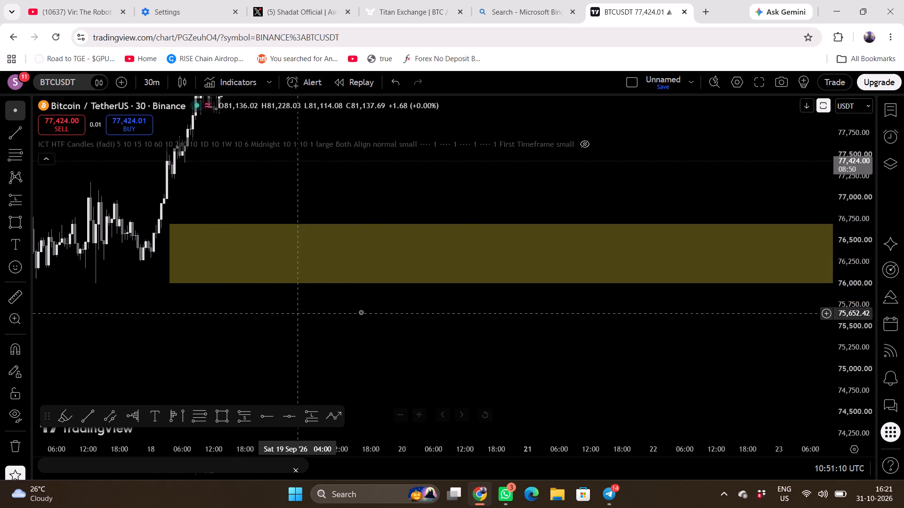
{"action": "scroll", "coordinate": [474, 325], "scroll_direction": "down", "scroll_amount": 6}
{"action": "left_click_drag", "start_coordinate": [582, 326], "coordinate": [373, 265]}
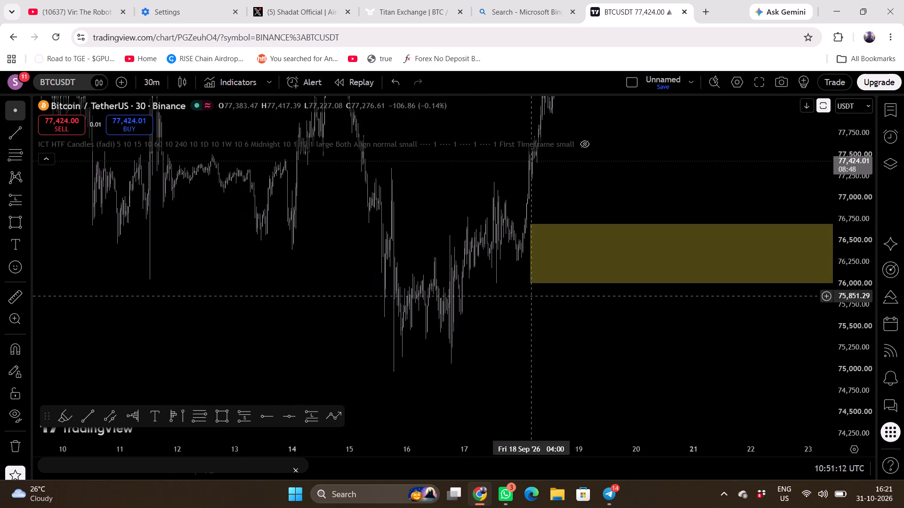
{"action": "left_click_drag", "start_coordinate": [373, 265], "coordinate": [305, 270]}
{"action": "scroll", "coordinate": [856, 251], "scroll_direction": "down", "scroll_amount": 5}
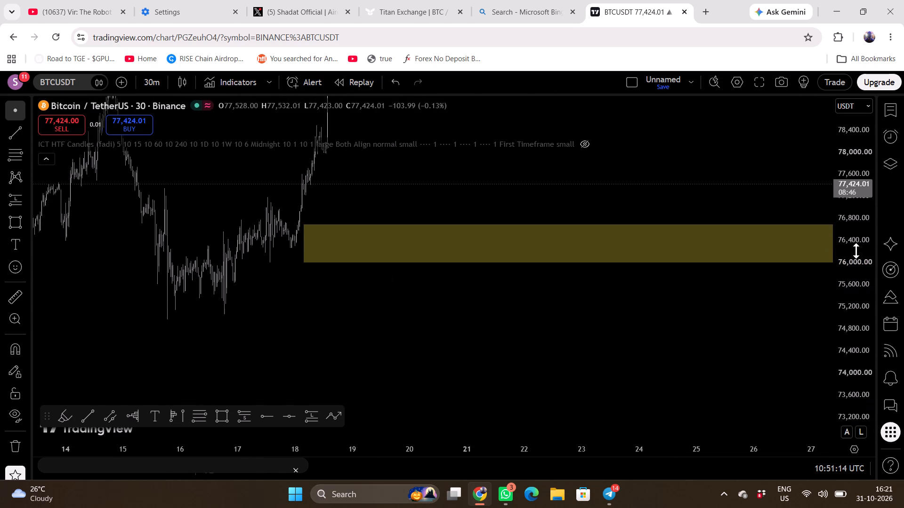
{"action": "scroll", "coordinate": [856, 251], "scroll_direction": "down", "scroll_amount": 1}
{"action": "left_click_drag", "start_coordinate": [698, 327], "coordinate": [418, 313]}
{"action": "left_click_drag", "start_coordinate": [525, 321], "coordinate": [228, 303]}
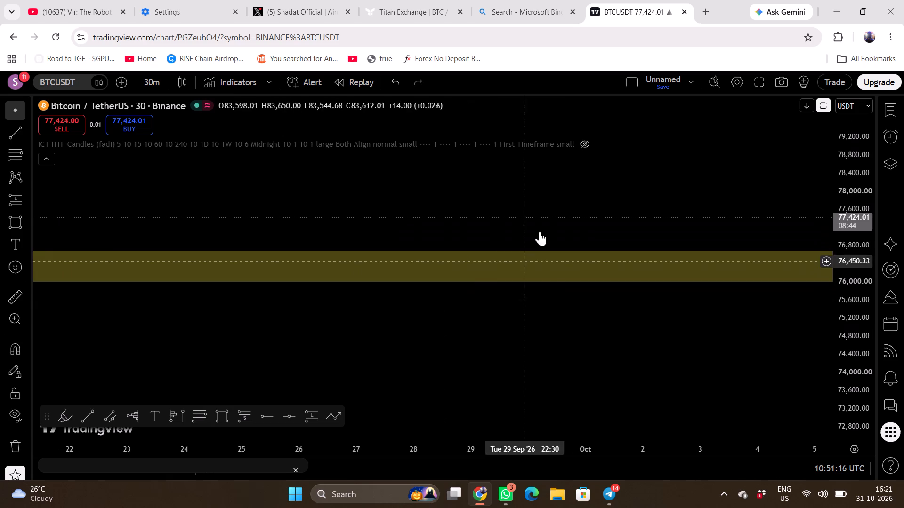
{"action": "left_click_drag", "start_coordinate": [566, 192], "coordinate": [199, 194]}
{"action": "scroll", "coordinate": [580, 180], "scroll_direction": "down", "scroll_amount": 5}
{"action": "left_click_drag", "start_coordinate": [729, 194], "coordinate": [654, 174]}
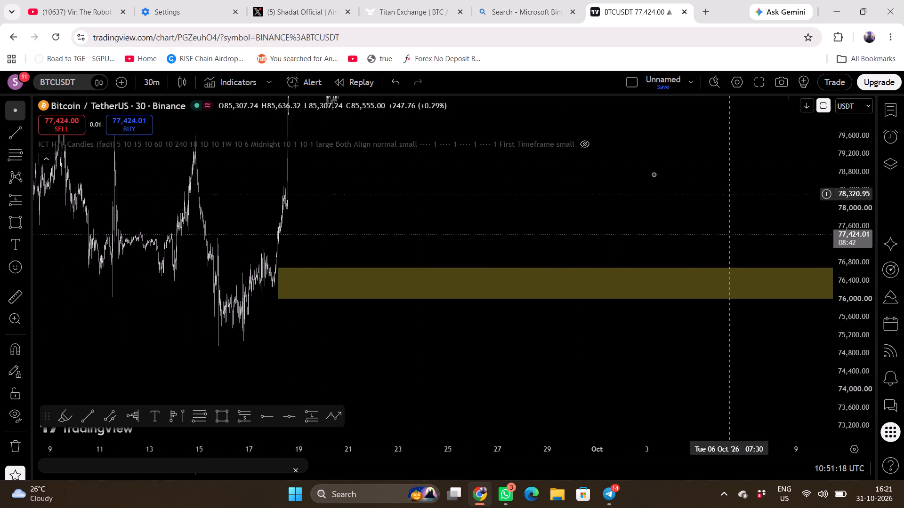
{"action": "left_click_drag", "start_coordinate": [654, 174], "coordinate": [441, 182]}
{"action": "left_click_drag", "start_coordinate": [799, 163], "coordinate": [468, 179]}
{"action": "left_click_drag", "start_coordinate": [698, 191], "coordinate": [477, 159]}
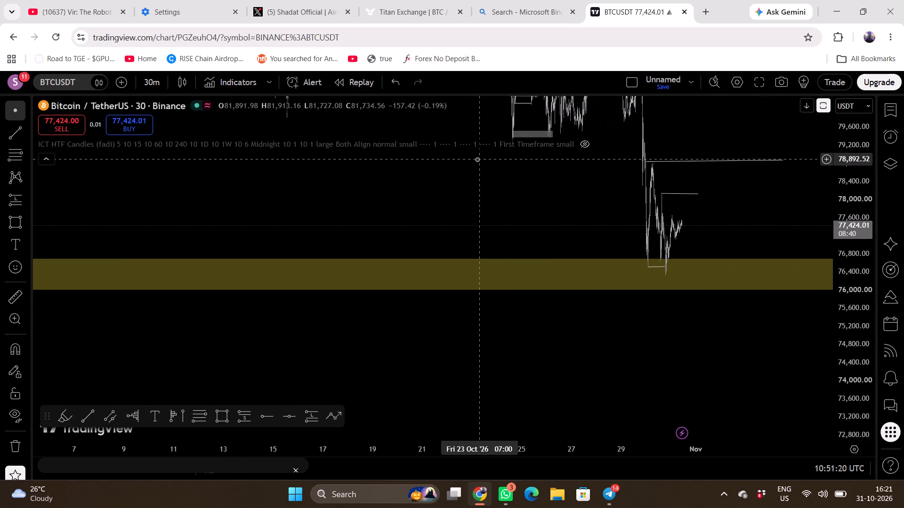
{"action": "scroll", "coordinate": [805, 196], "scroll_direction": "up", "scroll_amount": 4}
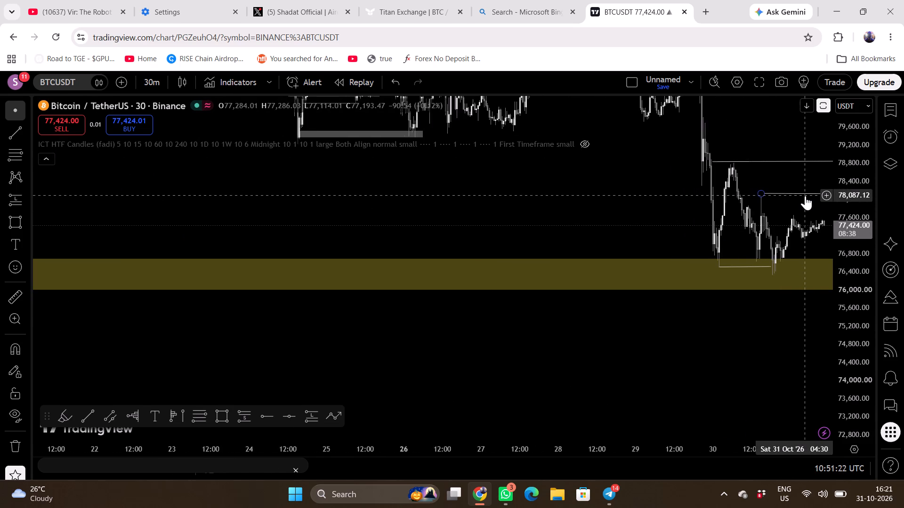
{"action": "scroll", "coordinate": [805, 196], "scroll_direction": "up", "scroll_amount": 1}
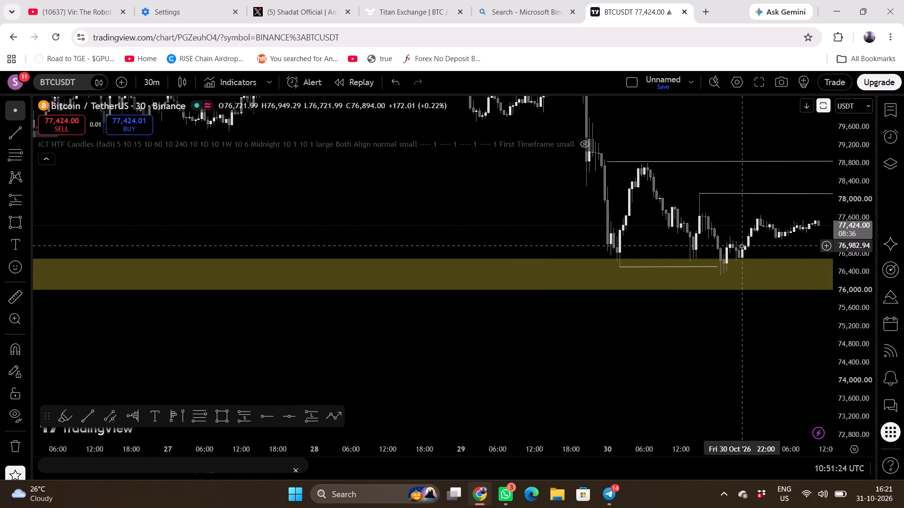
{"action": "left_click_drag", "start_coordinate": [766, 247], "coordinate": [599, 242]}
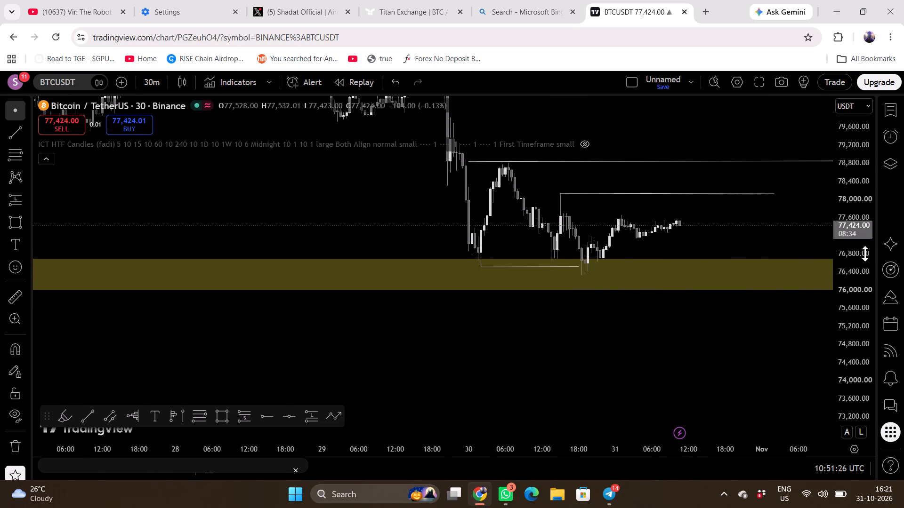
{"action": "scroll", "coordinate": [859, 249], "scroll_direction": "up", "scroll_amount": 7}
{"action": "scroll", "coordinate": [762, 221], "scroll_direction": "up", "scroll_amount": 1}
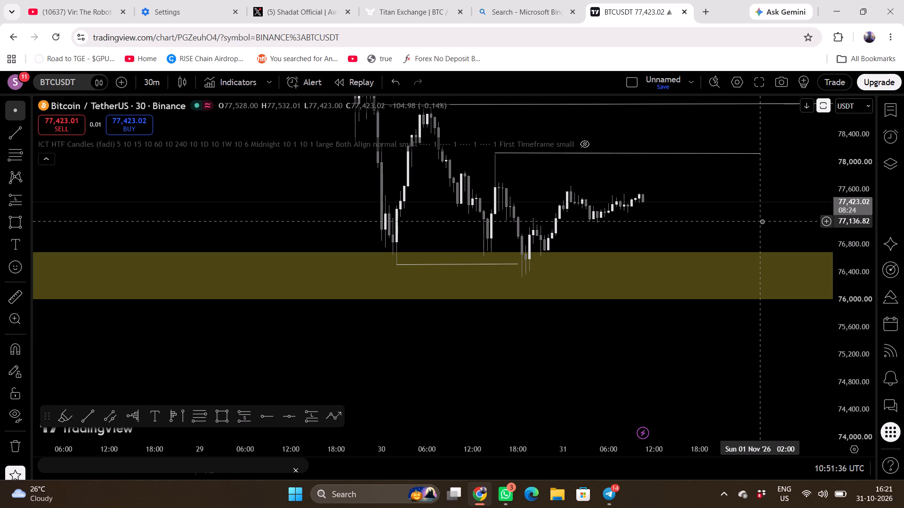
{"action": "scroll", "coordinate": [849, 219], "scroll_direction": "up", "scroll_amount": 1}
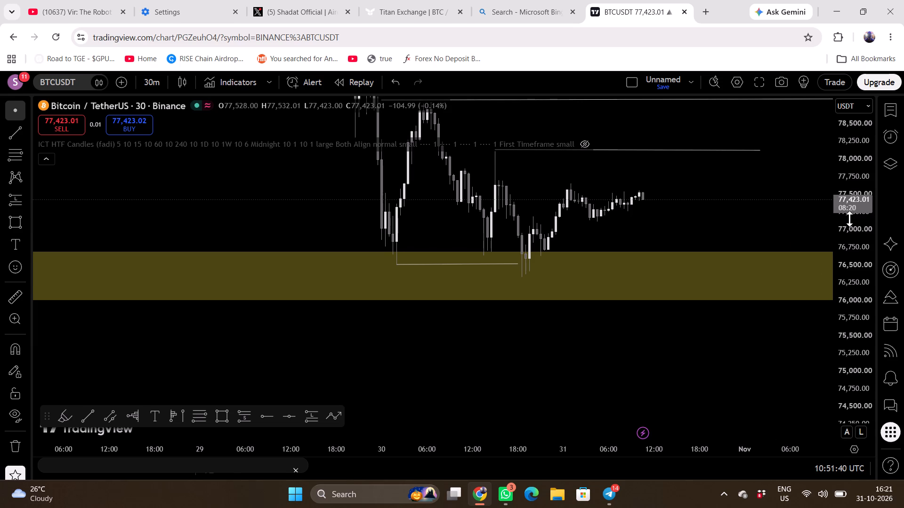
Examine the late-October BTCUSDT 30-minute swings up to the marked high levels near 78,100 and 78,800.
{"action": "scroll", "coordinate": [849, 219], "scroll_direction": "up", "scroll_amount": 4}
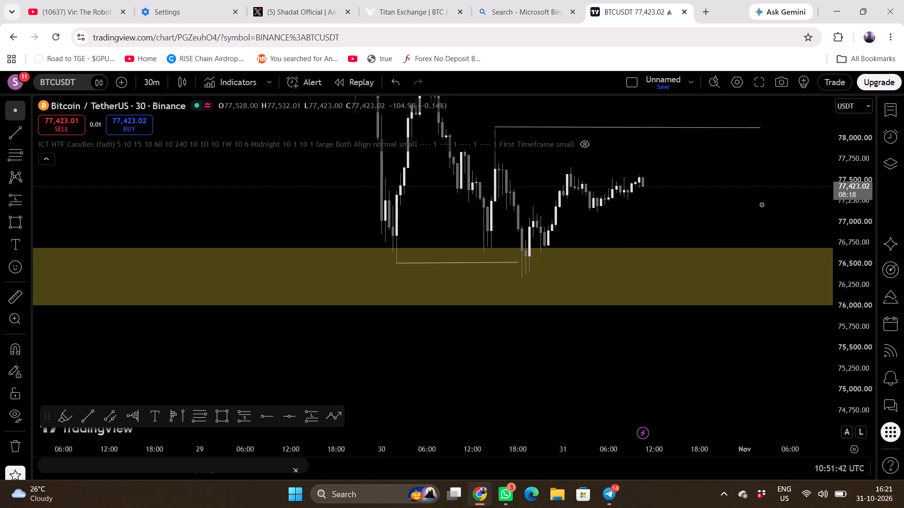
{"action": "scroll", "coordinate": [758, 204], "scroll_direction": "up", "scroll_amount": 1}
{"action": "left_click_drag", "start_coordinate": [739, 206], "coordinate": [672, 278]}
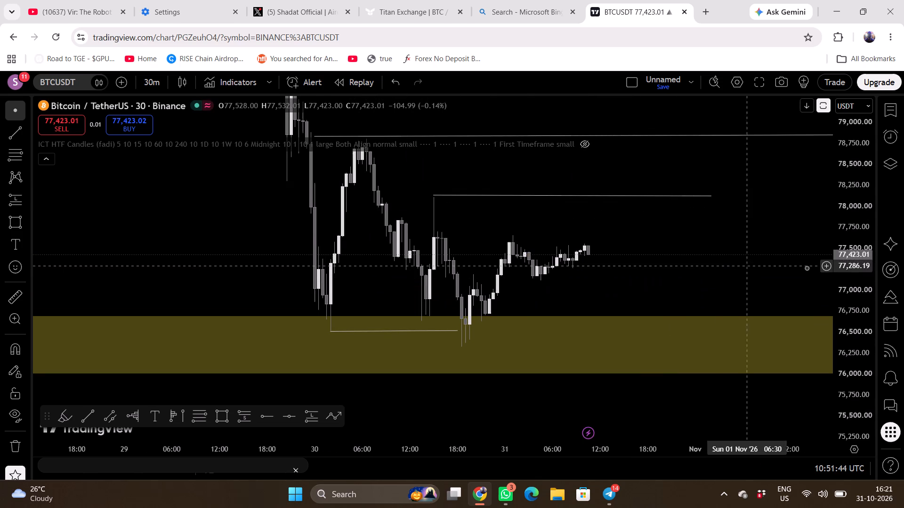
{"action": "scroll", "coordinate": [860, 270], "scroll_direction": "up", "scroll_amount": 6}
{"action": "scroll", "coordinate": [786, 279], "scroll_direction": "up", "scroll_amount": 1}
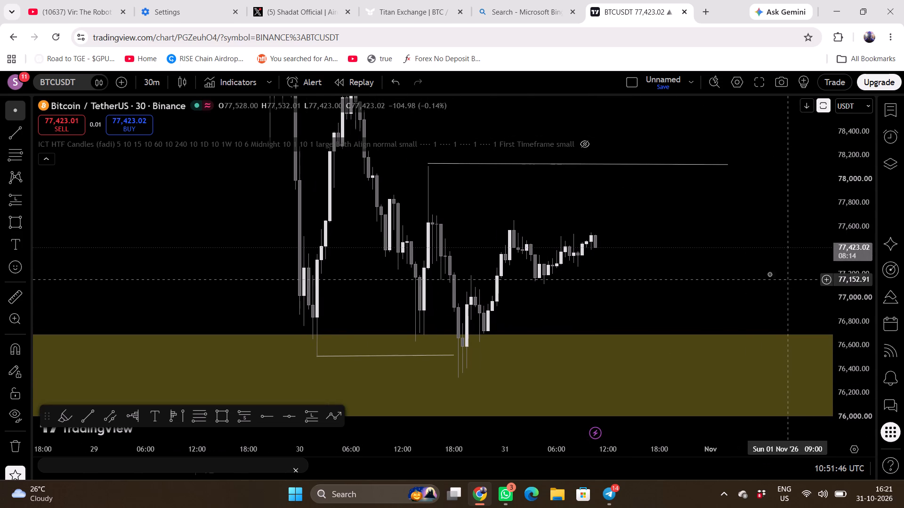
{"action": "left_click_drag", "start_coordinate": [735, 263], "coordinate": [717, 295]}
{"action": "scroll", "coordinate": [734, 272], "scroll_direction": "up", "scroll_amount": 1}
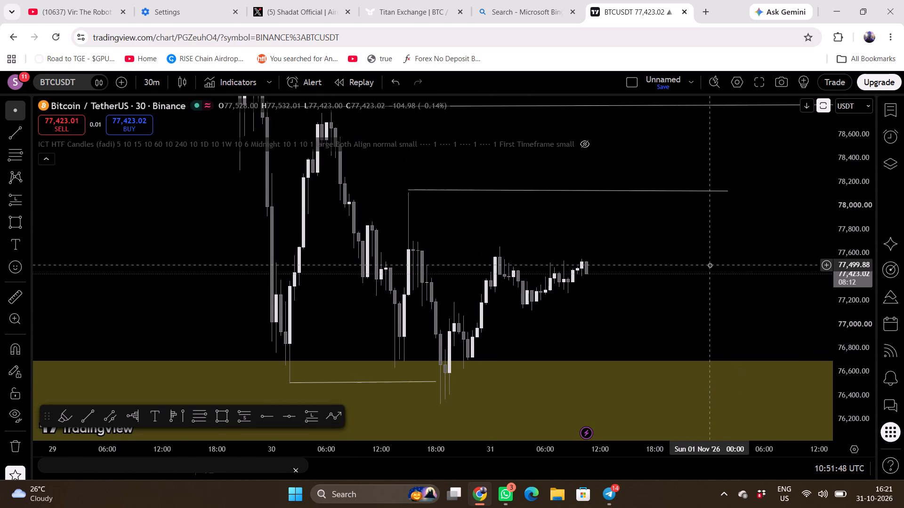
{"action": "scroll", "coordinate": [710, 265], "scroll_direction": "right", "scroll_amount": 1}
{"action": "left_click_drag", "start_coordinate": [710, 264], "coordinate": [691, 294]}
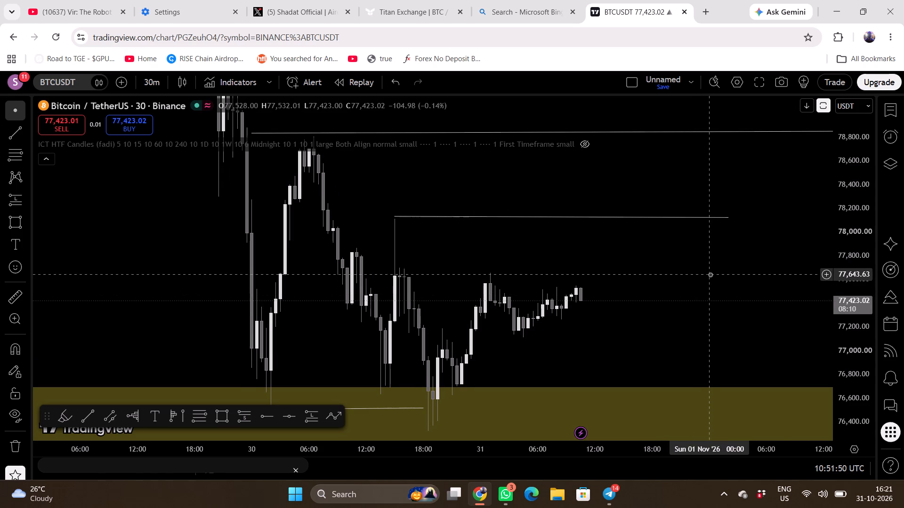
{"action": "scroll", "coordinate": [710, 274], "scroll_direction": "right", "scroll_amount": 1}
{"action": "left_click_drag", "start_coordinate": [690, 260], "coordinate": [687, 321]}
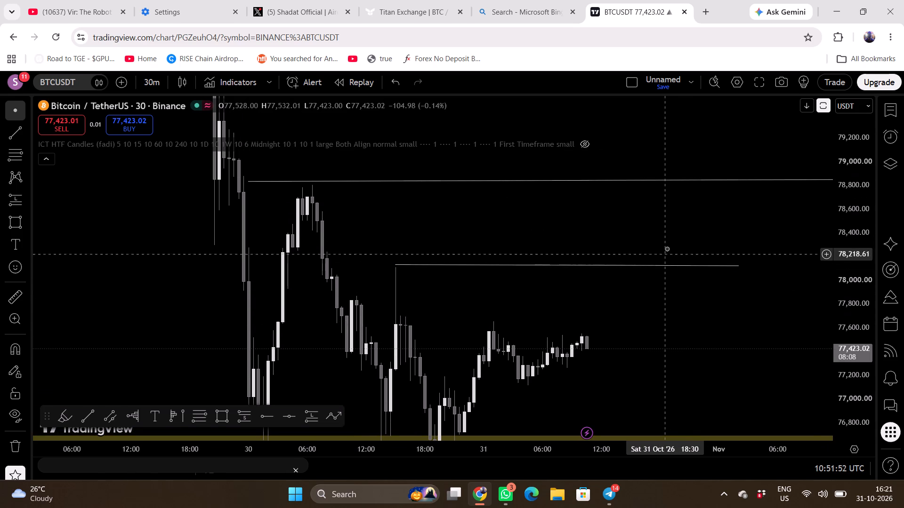
{"action": "left_click_drag", "start_coordinate": [666, 246], "coordinate": [650, 295]}
{"action": "scroll", "coordinate": [661, 280], "scroll_direction": "up", "scroll_amount": 1}
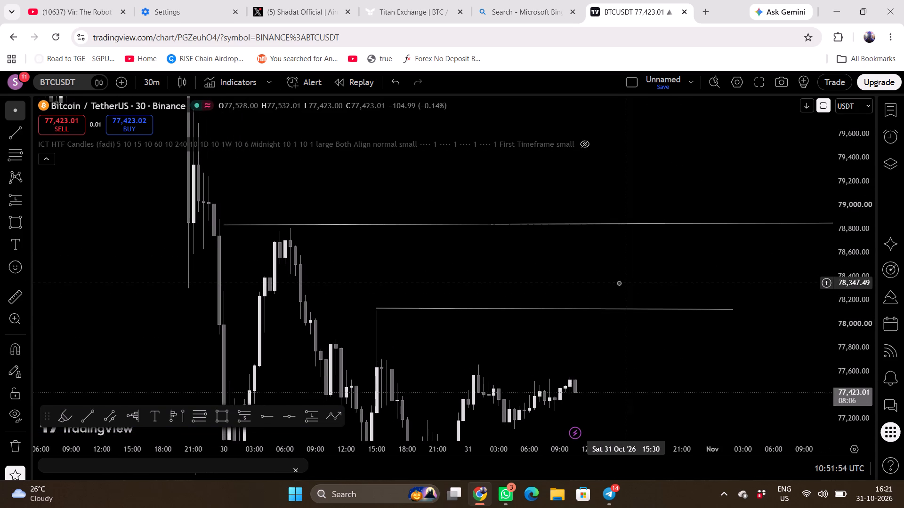
Examine the latest 30-minute candles between the yellow zone and the marked high near 78,100.
{"action": "left_click_drag", "start_coordinate": [619, 283], "coordinate": [602, 227]}
{"action": "left_click_drag", "start_coordinate": [625, 349], "coordinate": [637, 280]}
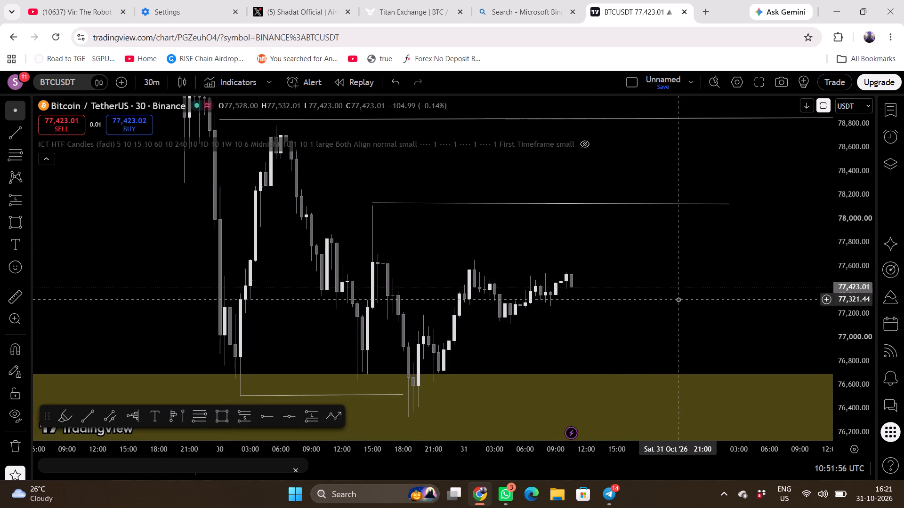
{"action": "scroll", "coordinate": [678, 299], "scroll_direction": "up", "scroll_amount": 1}
{"action": "scroll", "coordinate": [853, 287], "scroll_direction": "up", "scroll_amount": 3}
{"action": "left_click_drag", "start_coordinate": [772, 299], "coordinate": [760, 247]}
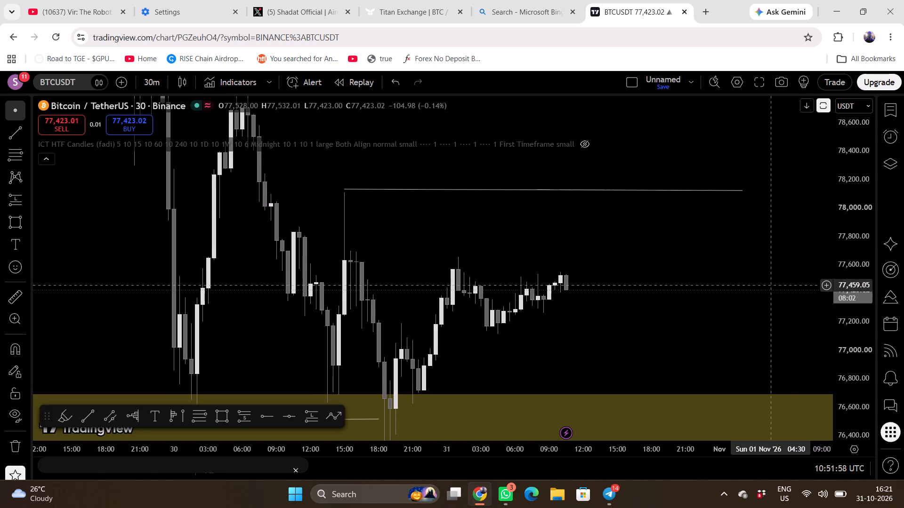
{"action": "left_click_drag", "start_coordinate": [760, 247], "coordinate": [758, 236]}
{"action": "scroll", "coordinate": [712, 279], "scroll_direction": "right", "scroll_amount": 1}
{"action": "left_click_drag", "start_coordinate": [651, 301], "coordinate": [651, 295]}
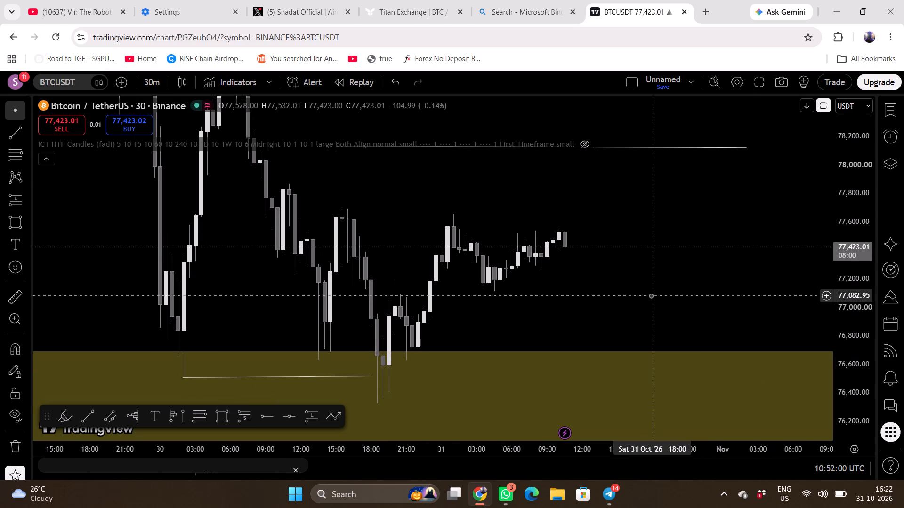
{"action": "left_click_drag", "start_coordinate": [651, 297], "coordinate": [622, 267]}
{"action": "left_click", "coordinate": [638, 283]}
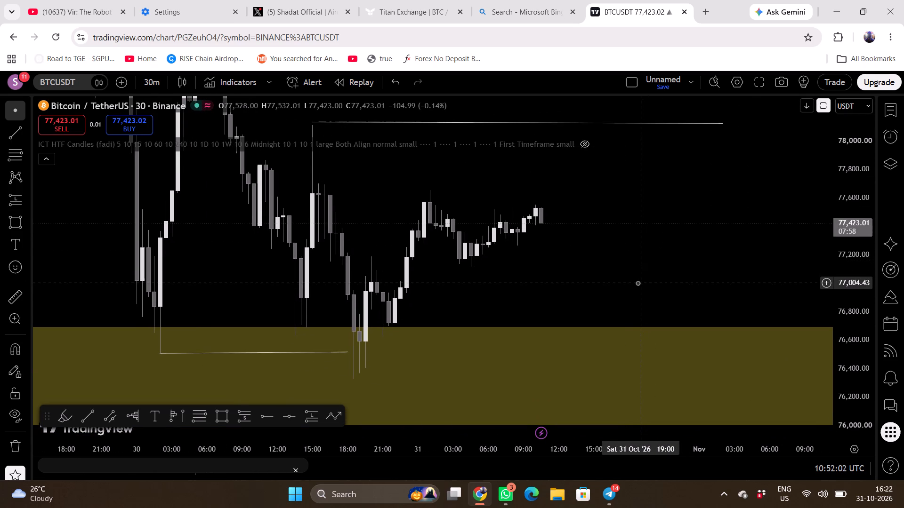
{"action": "left_click_drag", "start_coordinate": [637, 283], "coordinate": [629, 270]}
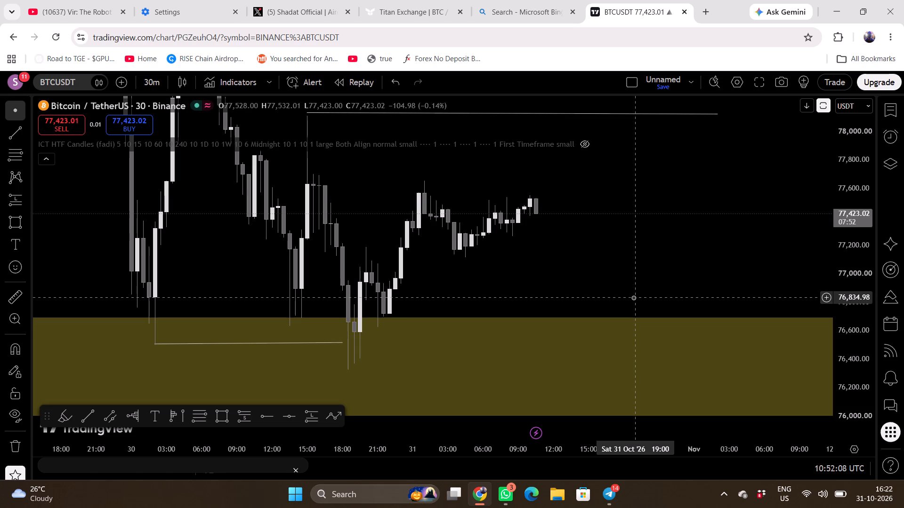
{"action": "left_click", "coordinate": [633, 297]}
{"action": "left_click_drag", "start_coordinate": [633, 297], "coordinate": [604, 349]}
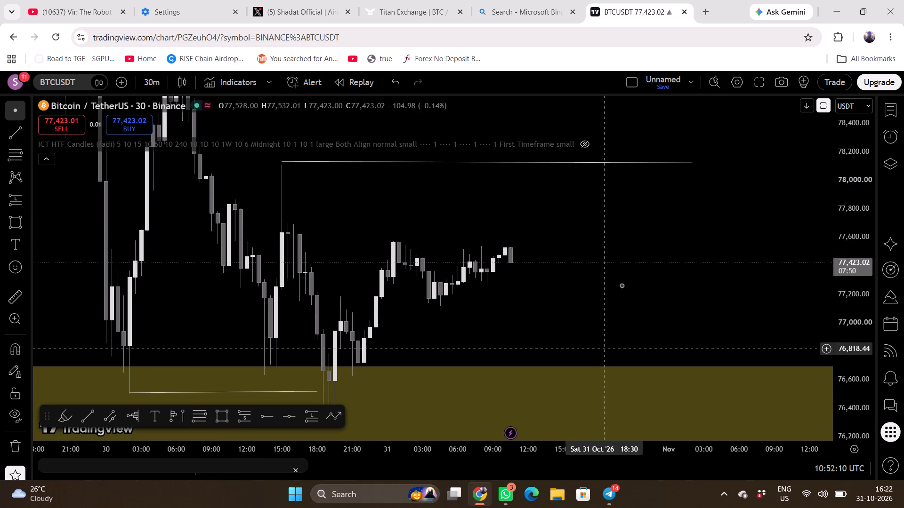
Shift the marked high line near 78,130 about one hour earlier and slightly lower, to about 78,115.
{"action": "left_click_drag", "start_coordinate": [603, 162], "coordinate": [598, 164]}
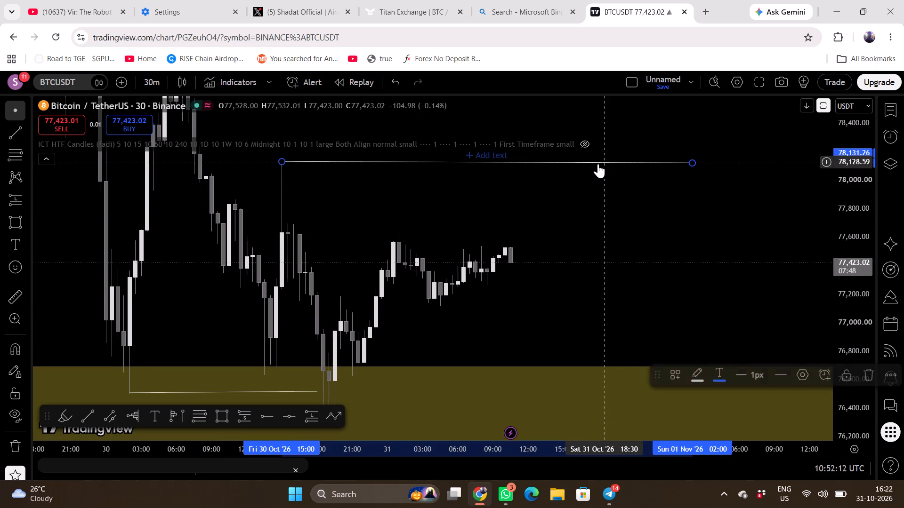
{"action": "left_click_drag", "start_coordinate": [598, 164], "coordinate": [594, 164]}
{"action": "left_click", "coordinate": [616, 235]}
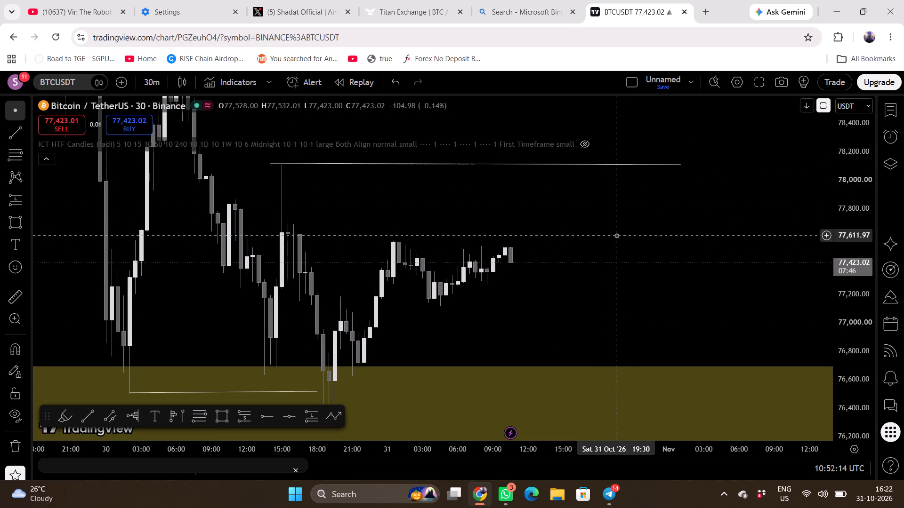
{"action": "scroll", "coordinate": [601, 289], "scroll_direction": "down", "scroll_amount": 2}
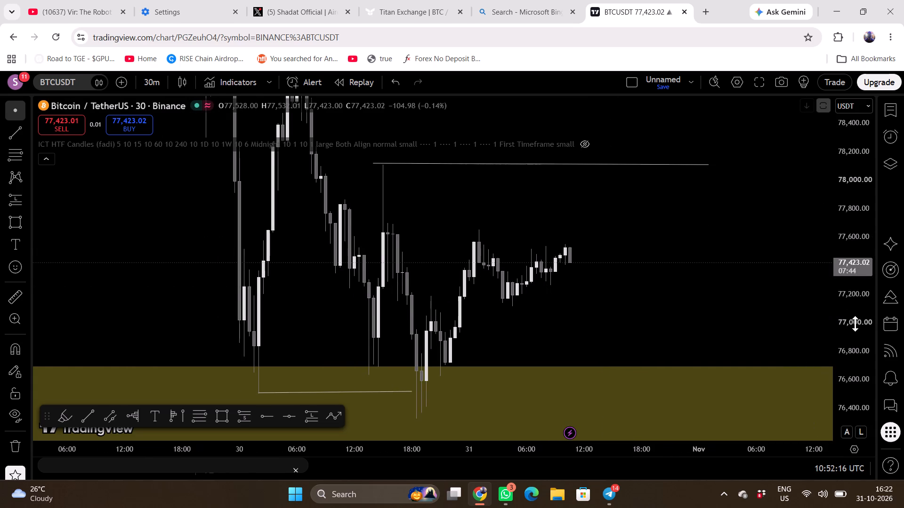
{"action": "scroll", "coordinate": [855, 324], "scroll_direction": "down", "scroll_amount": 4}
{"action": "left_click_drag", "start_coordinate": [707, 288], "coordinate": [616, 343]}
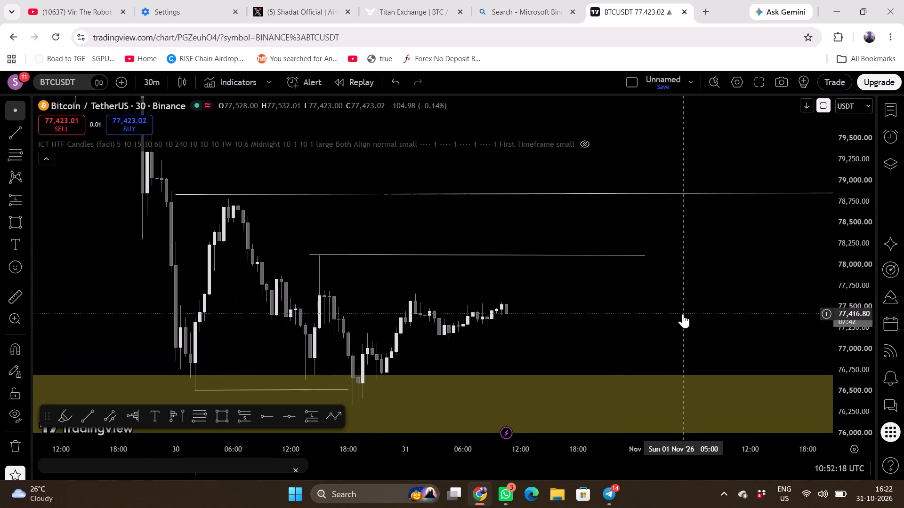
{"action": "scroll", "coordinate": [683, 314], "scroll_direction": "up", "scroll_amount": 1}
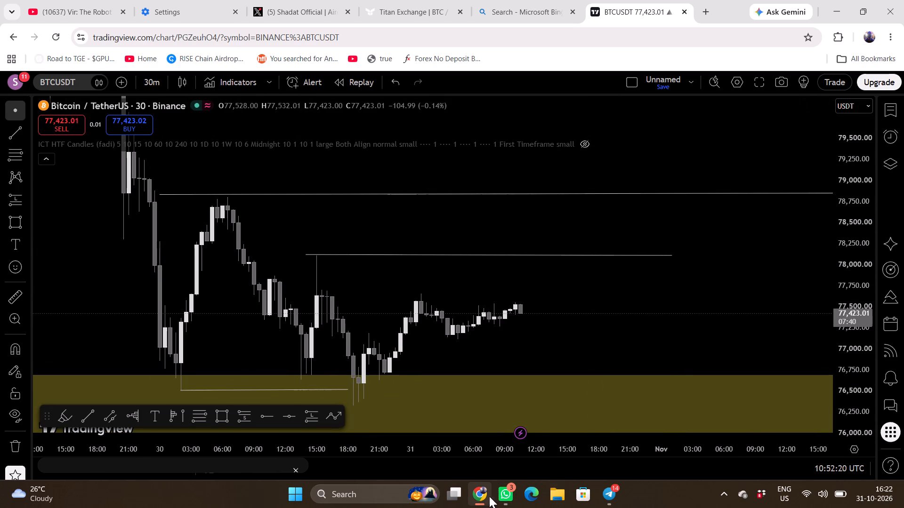
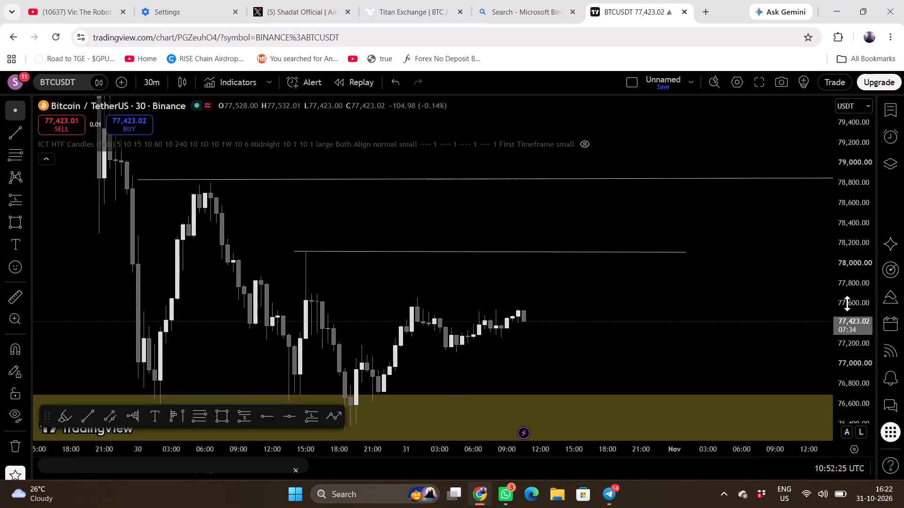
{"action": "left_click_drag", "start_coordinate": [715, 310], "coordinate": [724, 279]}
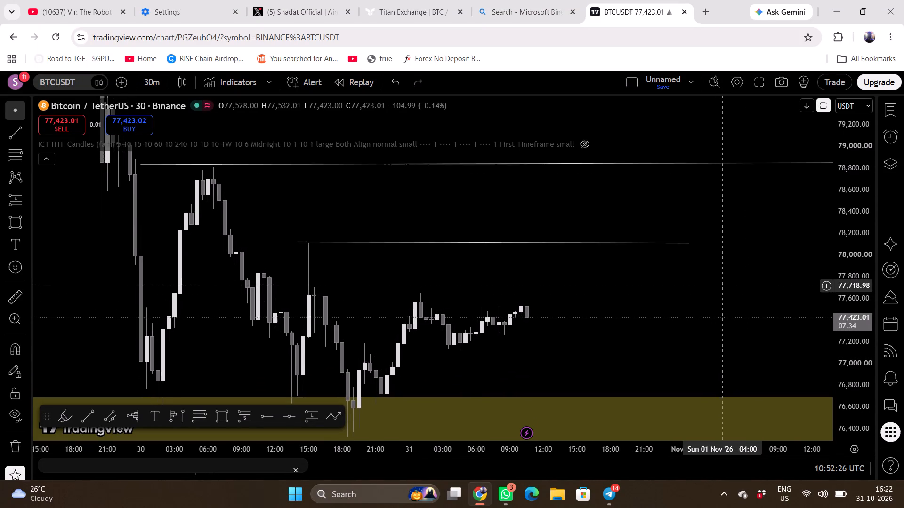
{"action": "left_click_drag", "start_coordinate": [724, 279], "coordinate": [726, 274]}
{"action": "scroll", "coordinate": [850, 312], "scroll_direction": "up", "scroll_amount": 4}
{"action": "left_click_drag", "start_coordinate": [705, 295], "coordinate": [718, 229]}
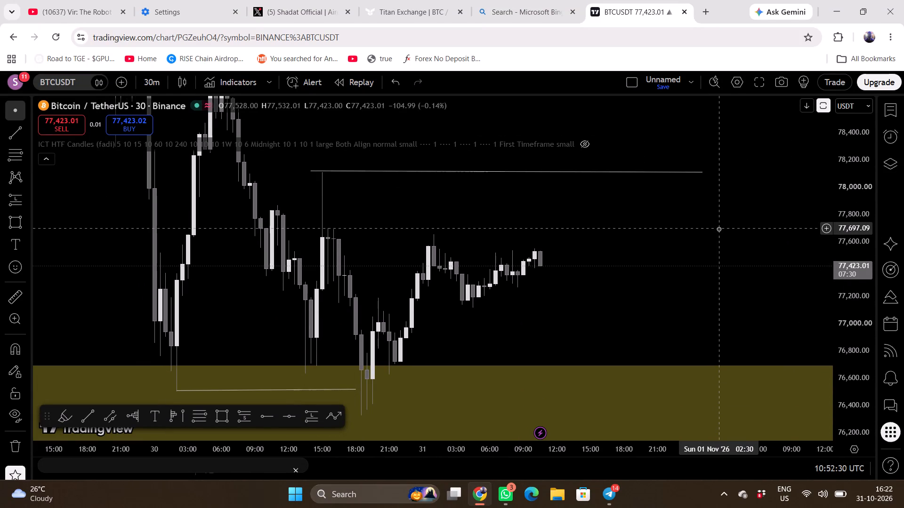
Switch to Titan Exchange and review the account overview's wallet, chain balances, BTC / USDCx position and referral details.
{"action": "left_click", "coordinate": [307, 10]}
{"action": "left_click", "coordinate": [418, 7]}
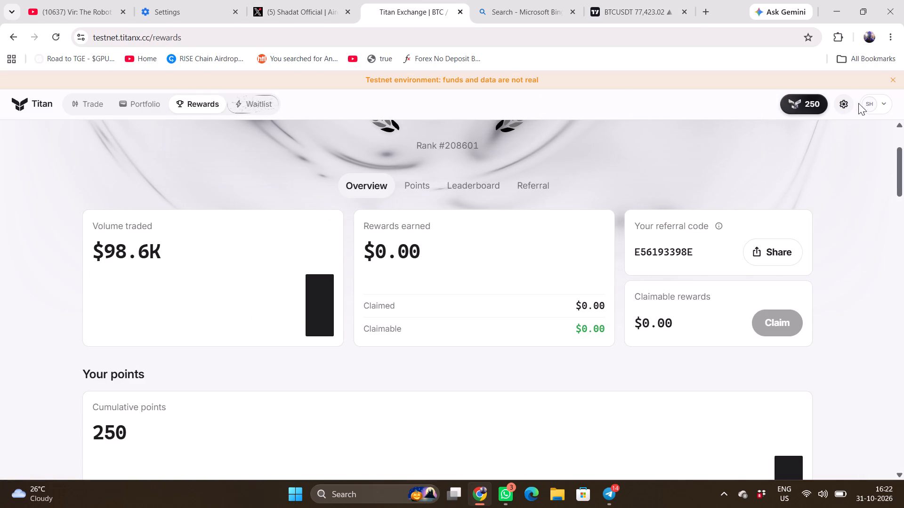
{"action": "left_click", "coordinate": [885, 103]}
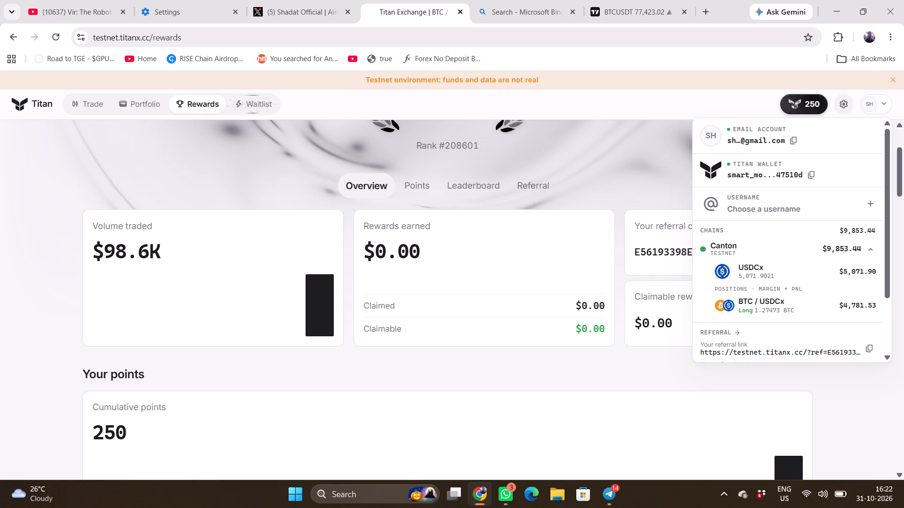
{"action": "scroll", "coordinate": [799, 305], "scroll_direction": "down", "scroll_amount": 1}
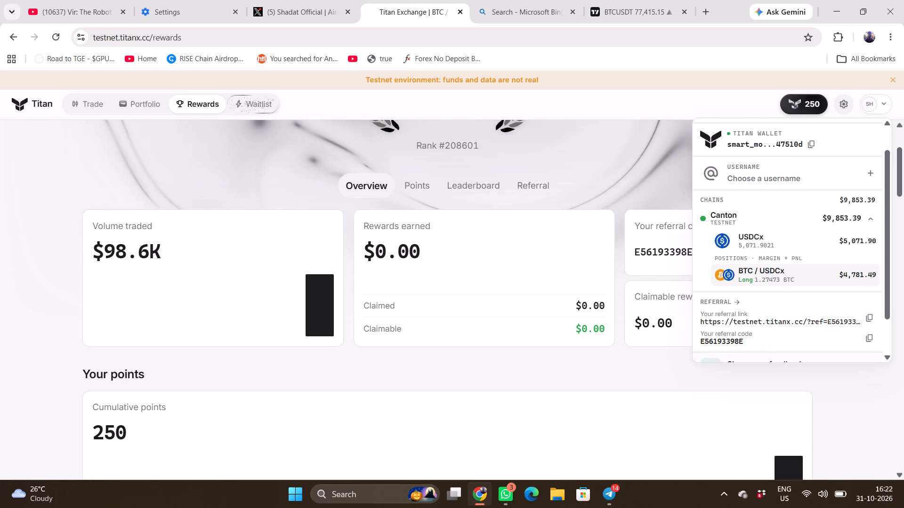
{"action": "scroll", "coordinate": [786, 282], "scroll_direction": "down", "scroll_amount": 1}
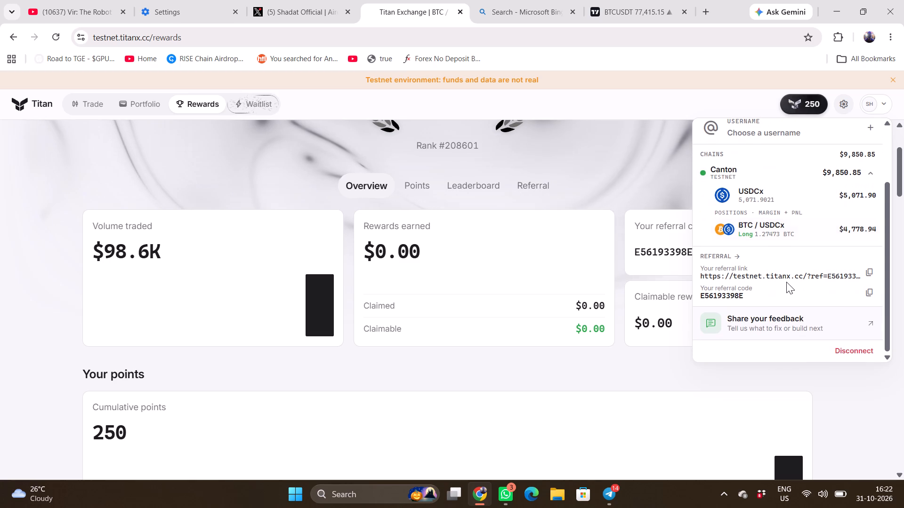
{"action": "scroll", "coordinate": [786, 282], "scroll_direction": "down", "scroll_amount": 1}
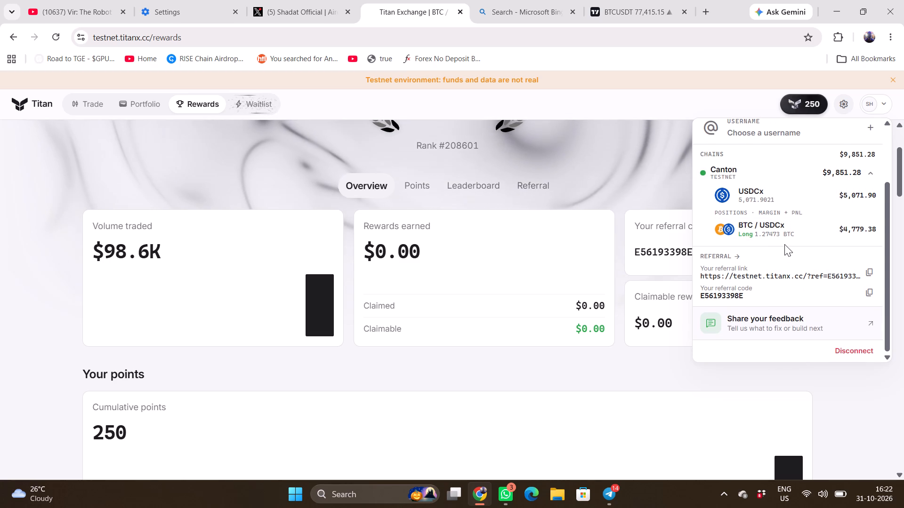
{"action": "scroll", "coordinate": [784, 244], "scroll_direction": "up", "scroll_amount": 3}
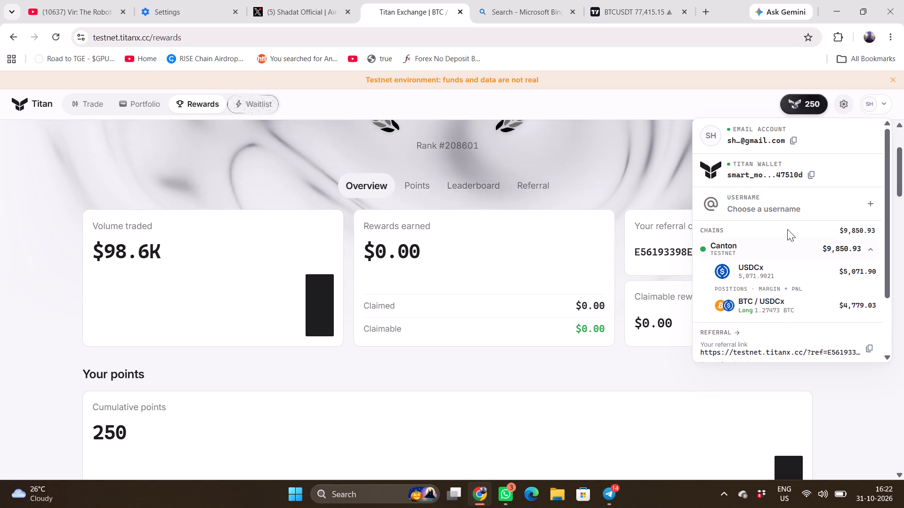
{"action": "scroll", "coordinate": [764, 213], "scroll_direction": "up", "scroll_amount": 2}
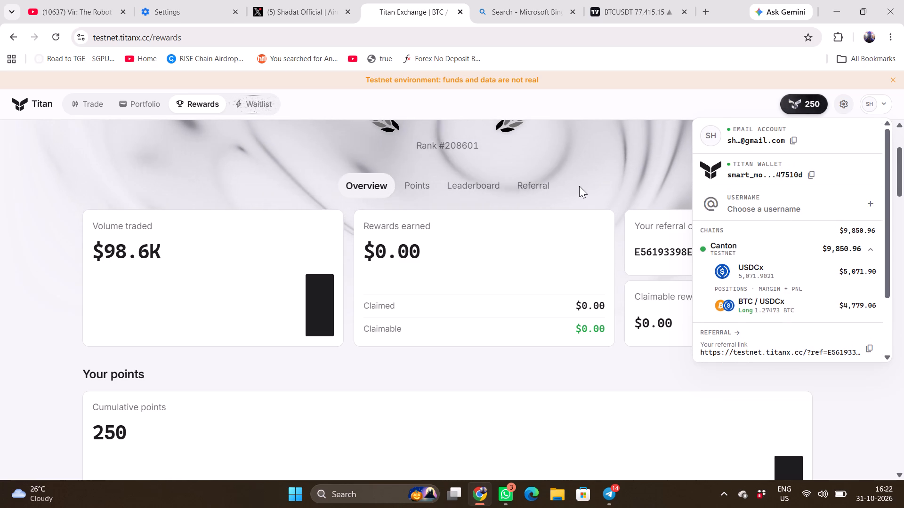
Look through the Referral, Leaderboard and Points sections of Titan Rewards.
{"action": "left_click", "coordinate": [543, 188]}
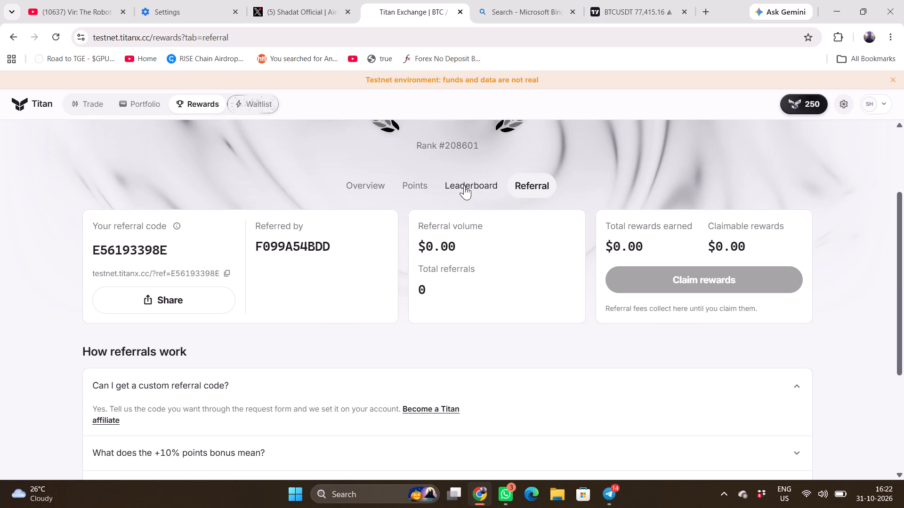
{"action": "left_click", "coordinate": [466, 184]}
{"action": "left_click", "coordinate": [413, 188]}
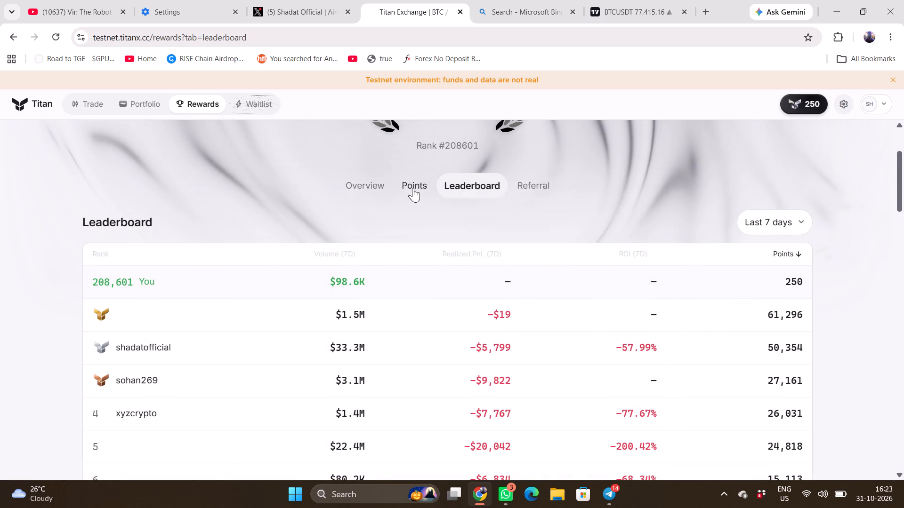
{"action": "left_click", "coordinate": [484, 206]}
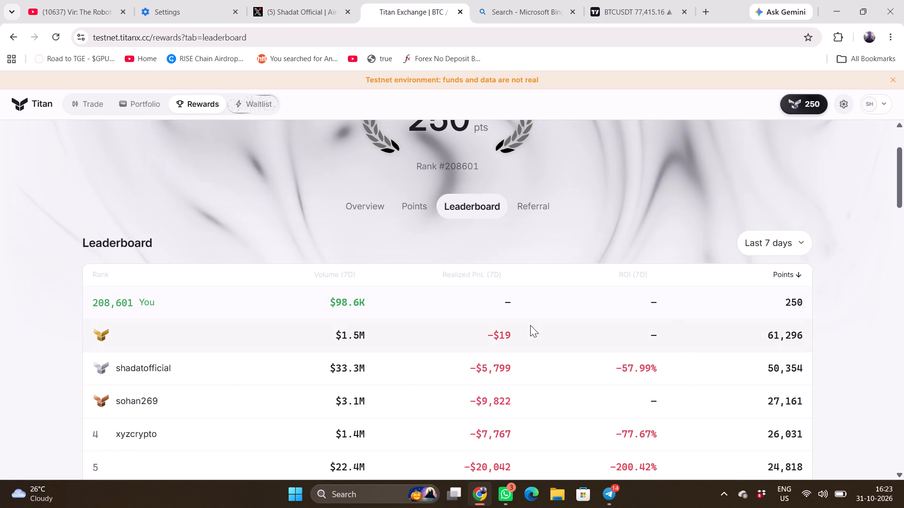
{"action": "scroll", "coordinate": [545, 348], "scroll_direction": "down", "scroll_amount": 1}
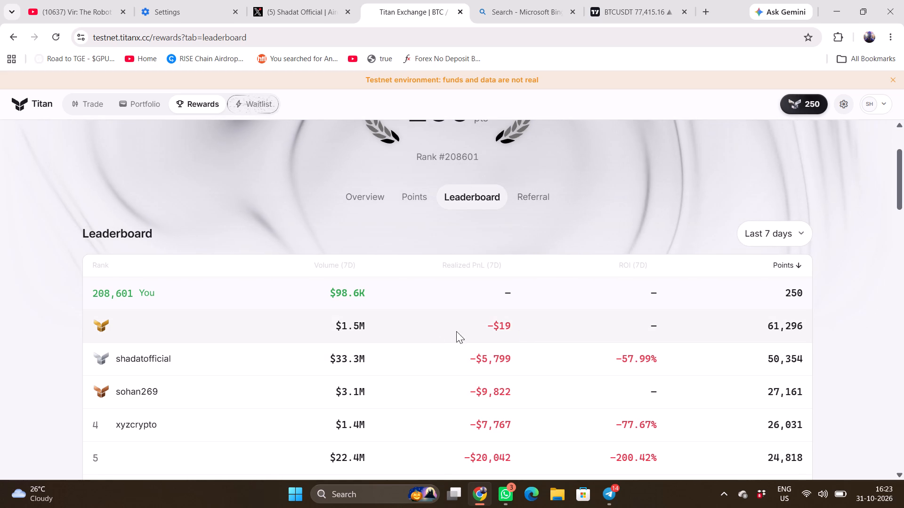
{"action": "left_click", "coordinate": [359, 328]}
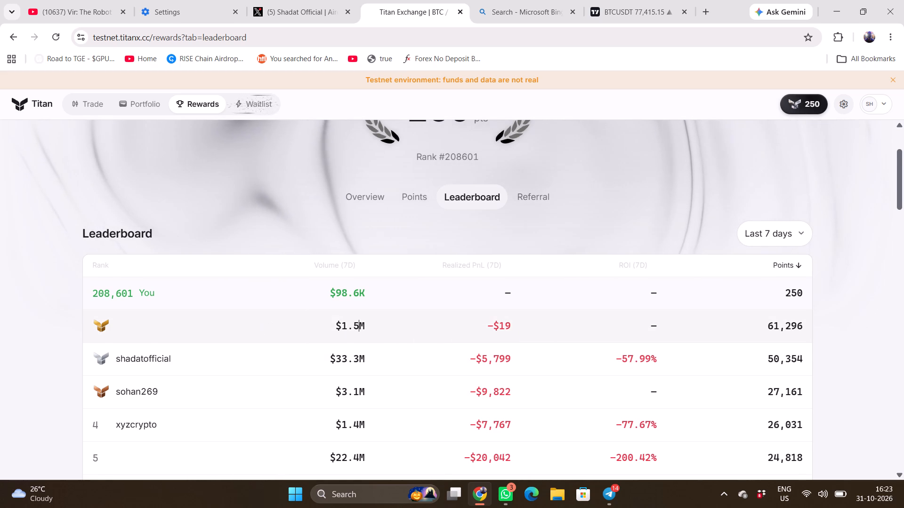
{"action": "scroll", "coordinate": [341, 326], "scroll_direction": "down", "scroll_amount": 1}
{"action": "scroll", "coordinate": [420, 322], "scroll_direction": "down", "scroll_amount": 1}
{"action": "scroll", "coordinate": [491, 335], "scroll_direction": "up", "scroll_amount": 1}
{"action": "left_click", "coordinate": [417, 202]}
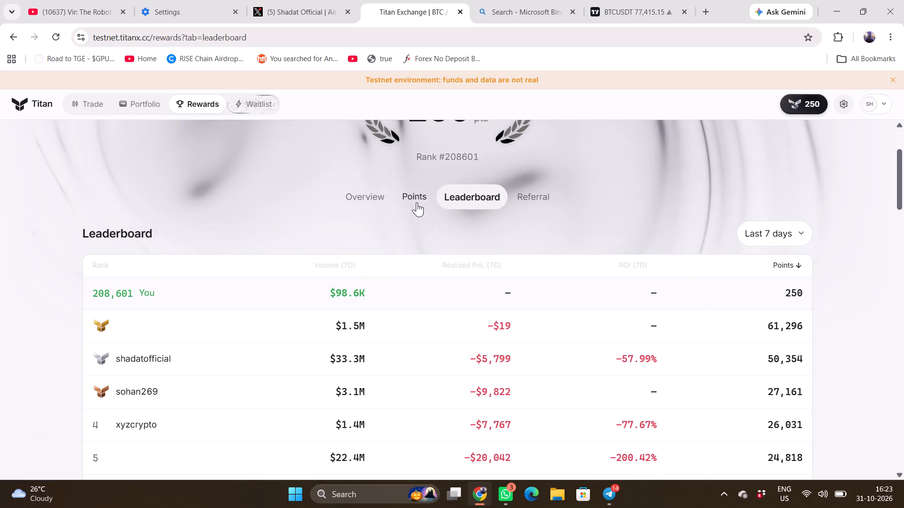
{"action": "scroll", "coordinate": [451, 264], "scroll_direction": "down", "scroll_amount": 2}
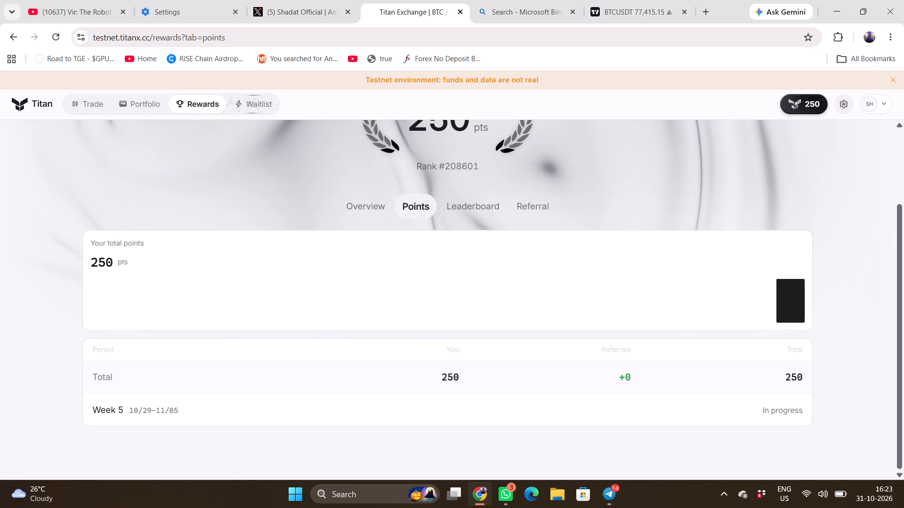
Browse the last-7-days leaderboard in the Rewards overview, comparing traders' volume, realized PnL, ROI and points.
{"action": "left_click", "coordinate": [373, 207]}
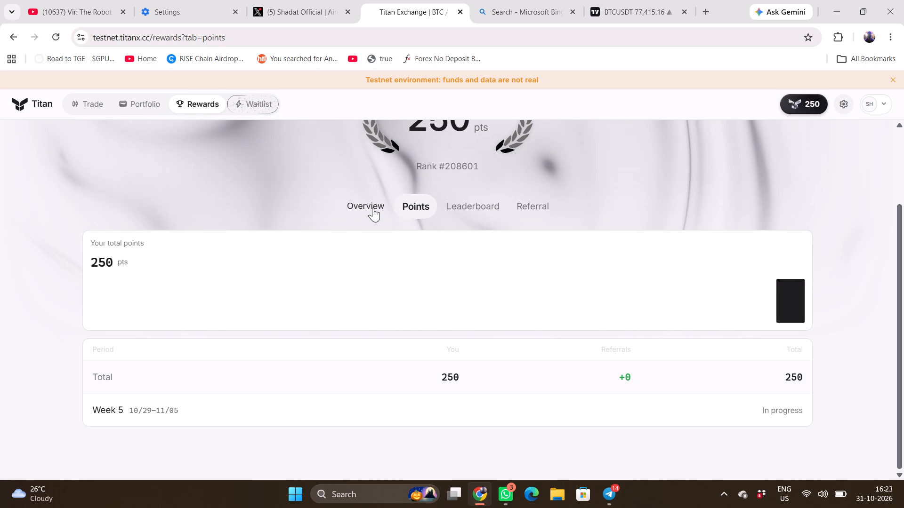
{"action": "scroll", "coordinate": [479, 310], "scroll_direction": "down", "scroll_amount": 3}
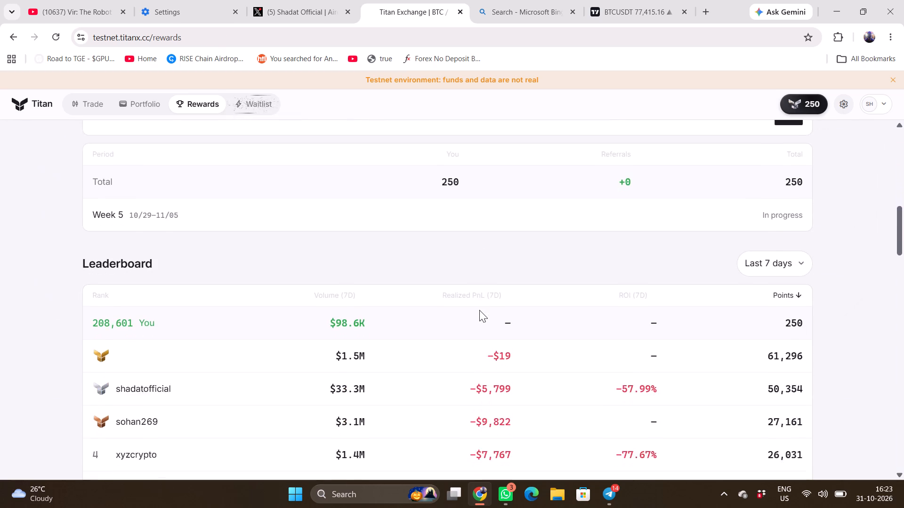
{"action": "scroll", "coordinate": [479, 310], "scroll_direction": "down", "scroll_amount": 6}
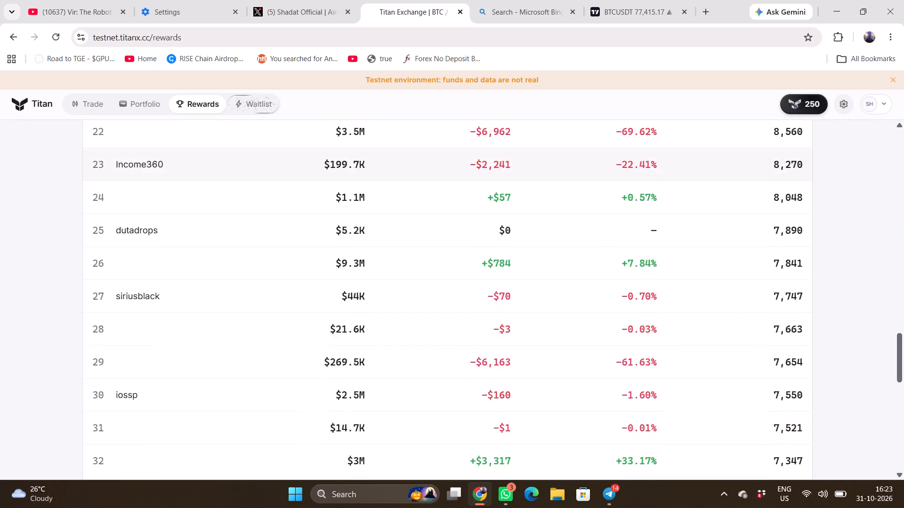
{"action": "scroll", "coordinate": [479, 310], "scroll_direction": "down", "scroll_amount": 3}
{"action": "scroll", "coordinate": [479, 310], "scroll_direction": "up", "scroll_amount": 2}
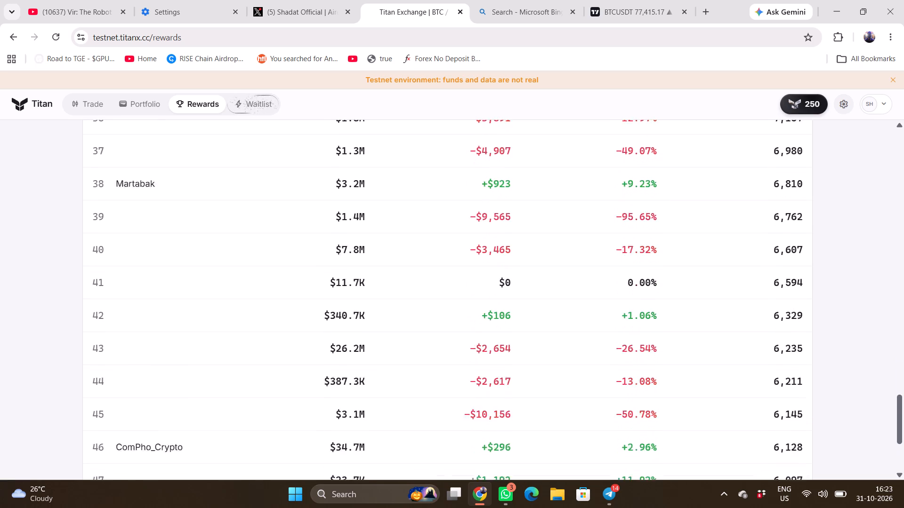
{"action": "scroll", "coordinate": [479, 310], "scroll_direction": "up", "scroll_amount": 1}
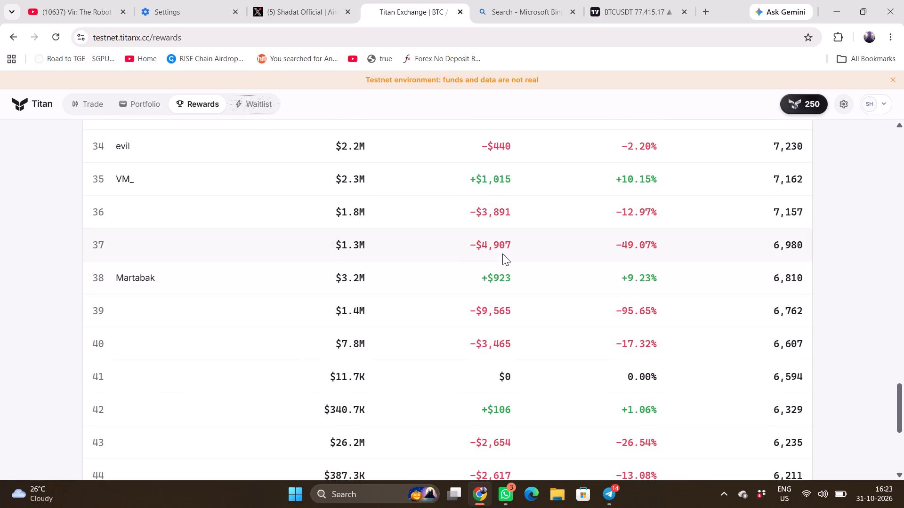
{"action": "left_click", "coordinate": [497, 273]}
{"action": "scroll", "coordinate": [528, 237], "scroll_direction": "up", "scroll_amount": 6}
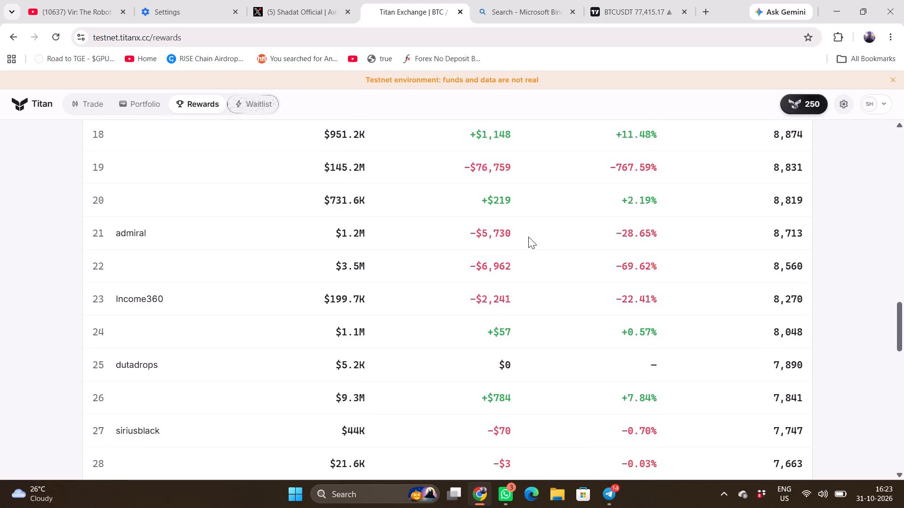
Open the Titan Mainnet waitlist and connect to it with the email account.
{"action": "left_click", "coordinate": [260, 101]}
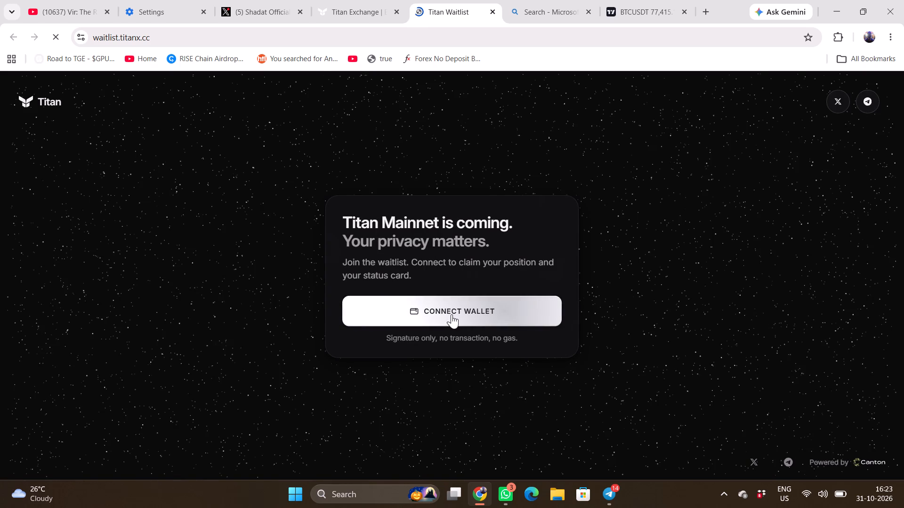
{"action": "left_click", "coordinate": [480, 311]}
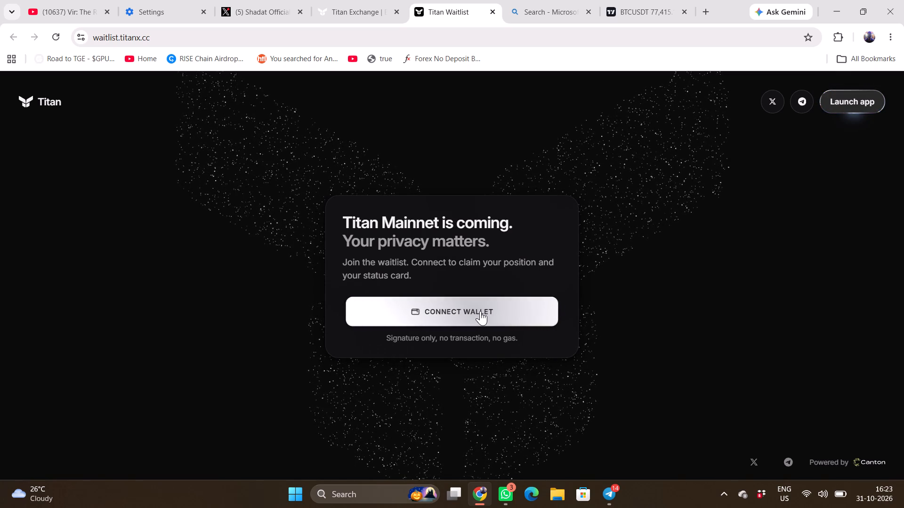
{"action": "left_click", "coordinate": [480, 311]}
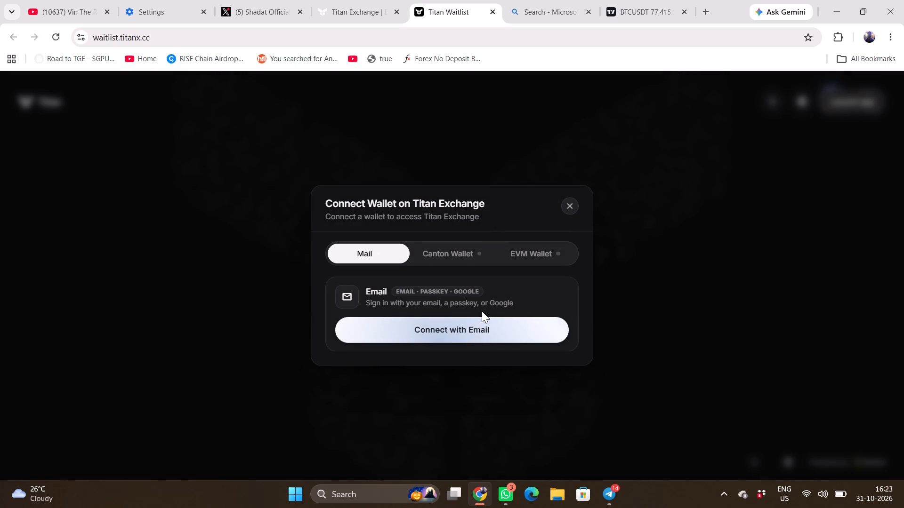
{"action": "left_click", "coordinate": [569, 209]}
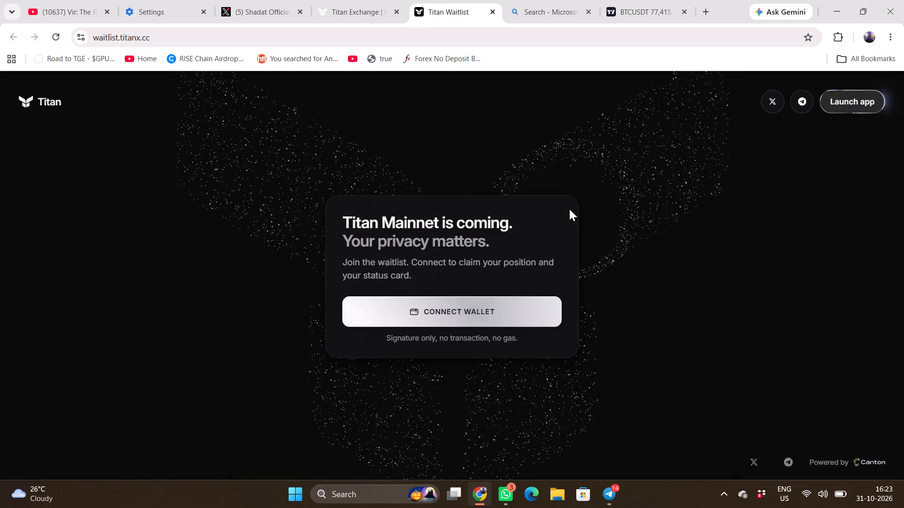
{"action": "left_click", "coordinate": [445, 309]}
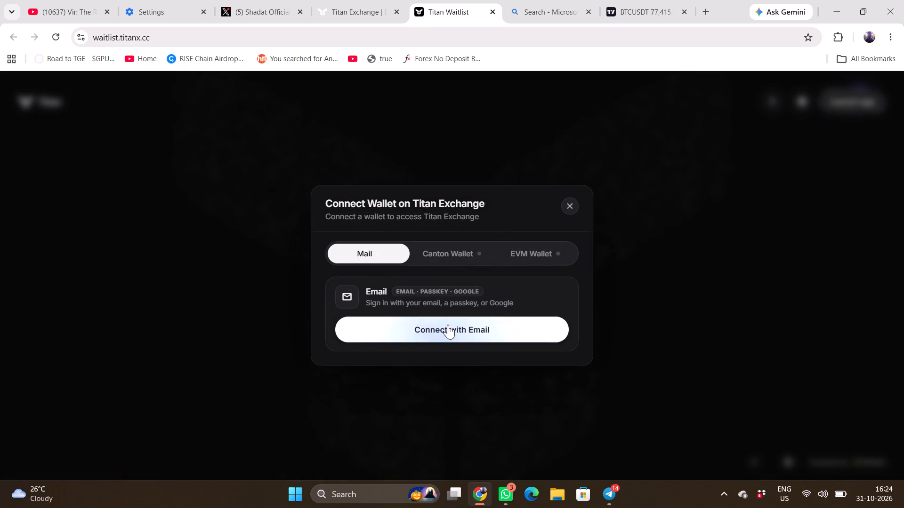
{"action": "left_click", "coordinate": [448, 325]}
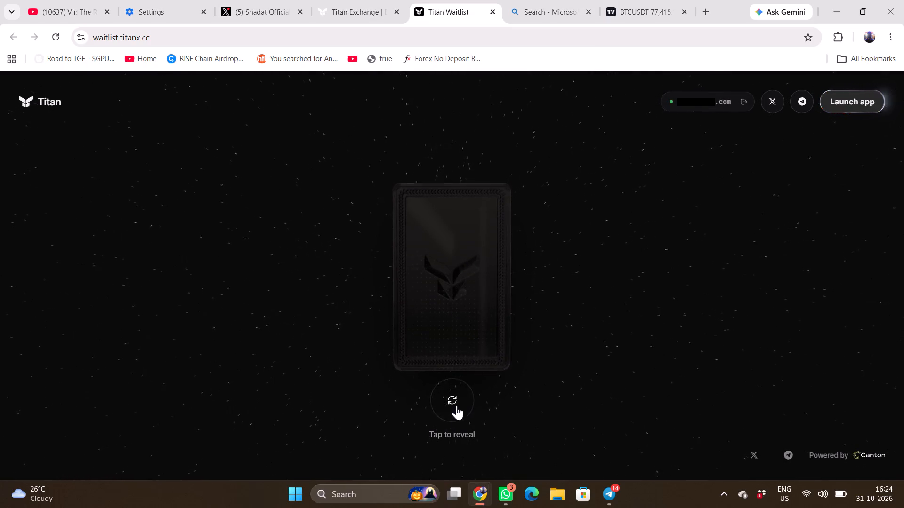
Reveal the waitlist status card and review the referral tiers, username claim and sharing options.
{"action": "left_click", "coordinate": [455, 350]}
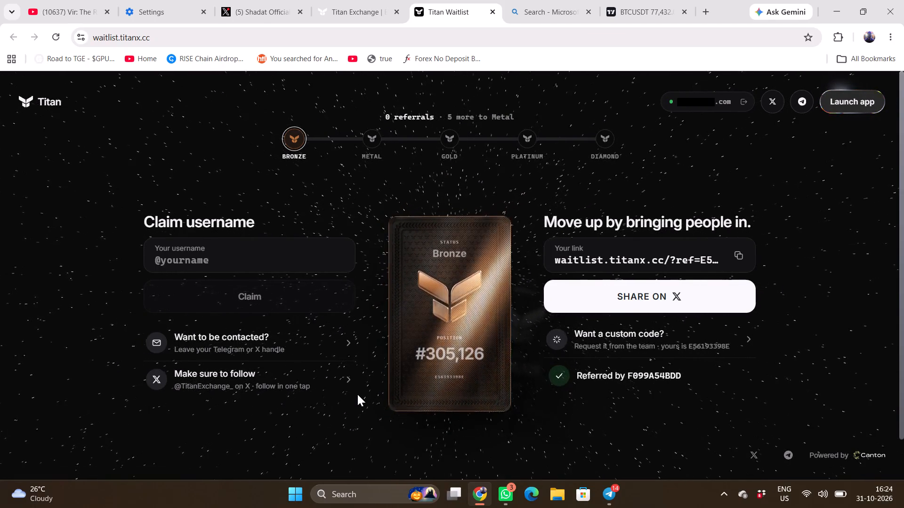
{"action": "scroll", "coordinate": [460, 366], "scroll_direction": "down", "scroll_amount": 1}
{"action": "scroll", "coordinate": [516, 345], "scroll_direction": "up", "scroll_amount": 2}
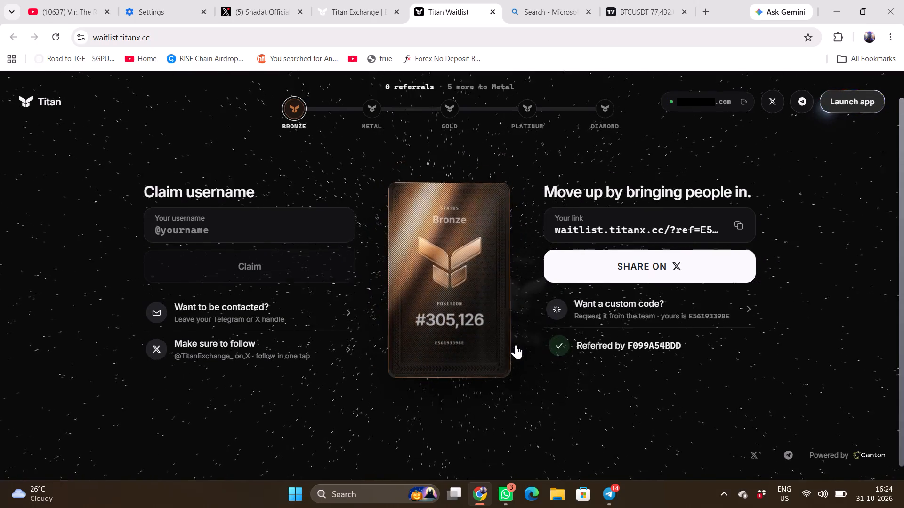
{"action": "scroll", "coordinate": [577, 158], "scroll_direction": "up", "scroll_amount": 2}
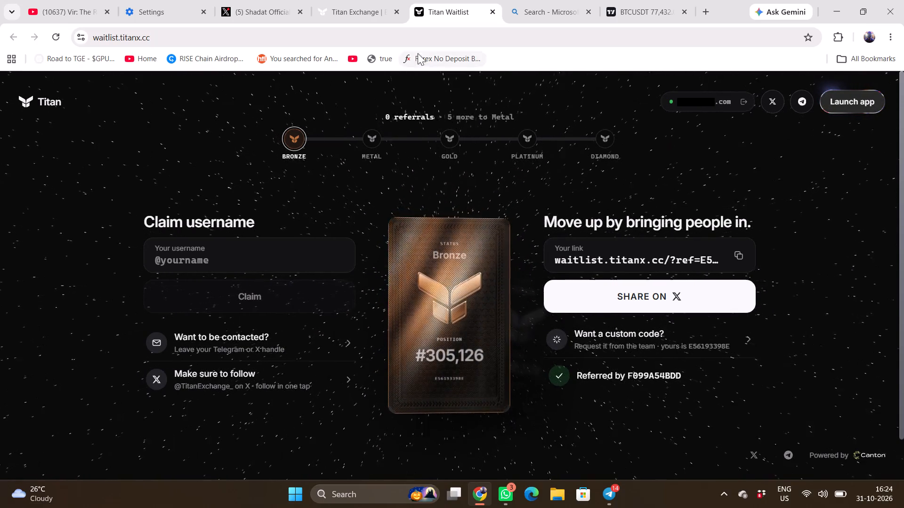
Return to Titan Exchange and recheck the Rewards overview from the leaderboard up to the points total.
{"action": "left_click", "coordinate": [362, 12]}
{"action": "scroll", "coordinate": [507, 309], "scroll_direction": "up", "scroll_amount": 3}
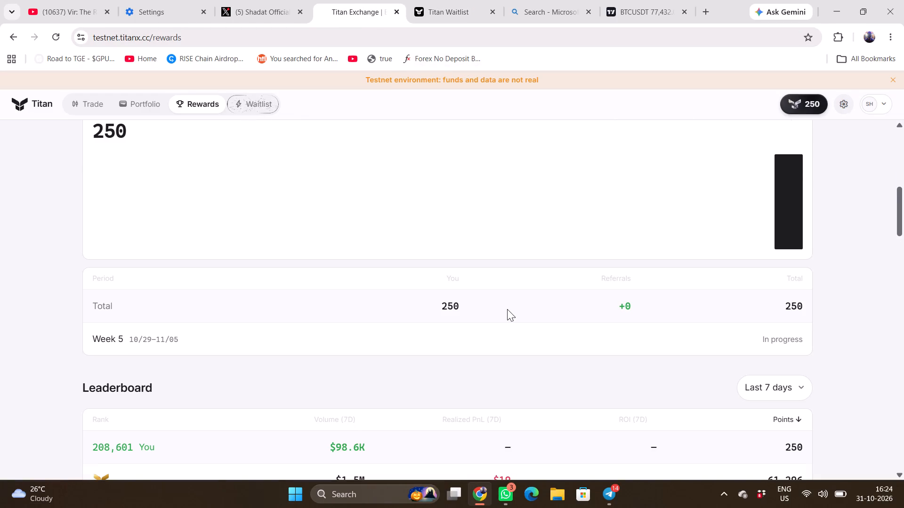
{"action": "scroll", "coordinate": [507, 309], "scroll_direction": "up", "scroll_amount": 2}
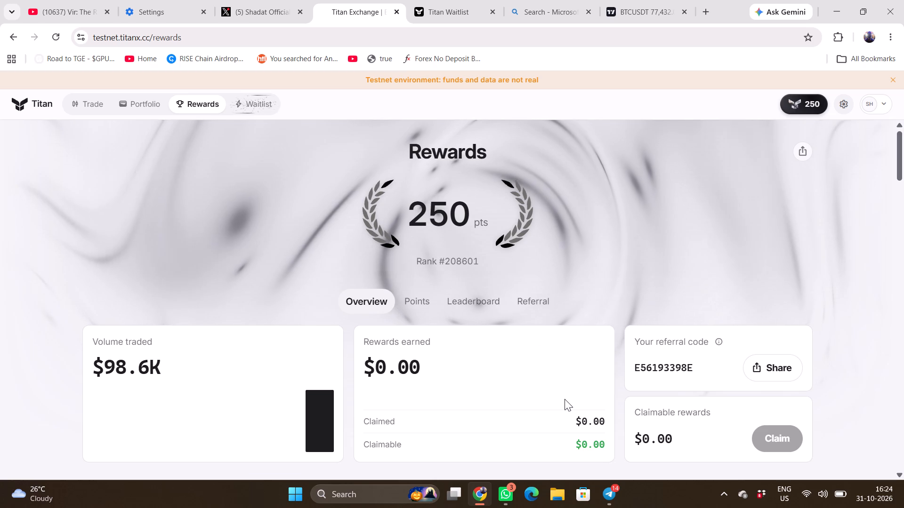
Switch to the TradingView BTCUSDT chart and examine the latest 30-minute candles between the yellow zone and the marked high near 78,100.
{"action": "left_click", "coordinate": [637, 5]}
{"action": "scroll", "coordinate": [618, 254], "scroll_direction": "up", "scroll_amount": 1}
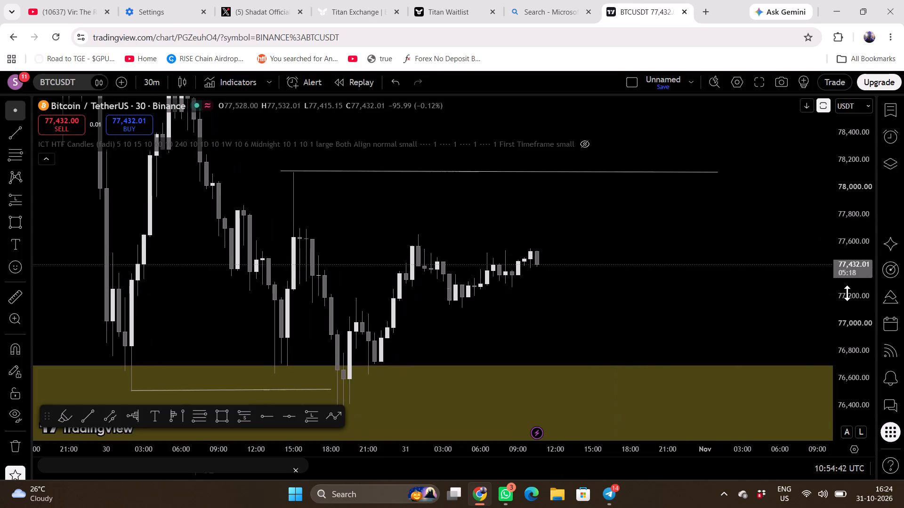
{"action": "scroll", "coordinate": [861, 263], "scroll_direction": "up", "scroll_amount": 6}
{"action": "scroll", "coordinate": [686, 297], "scroll_direction": "right", "scroll_amount": 1}
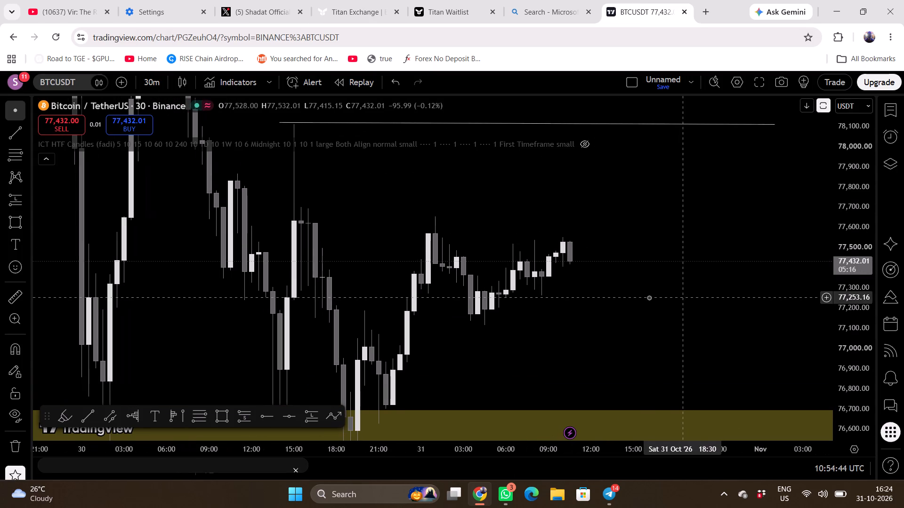
{"action": "left_click_drag", "start_coordinate": [649, 297], "coordinate": [565, 294]}
{"action": "scroll", "coordinate": [636, 223], "scroll_direction": "right", "scroll_amount": 1}
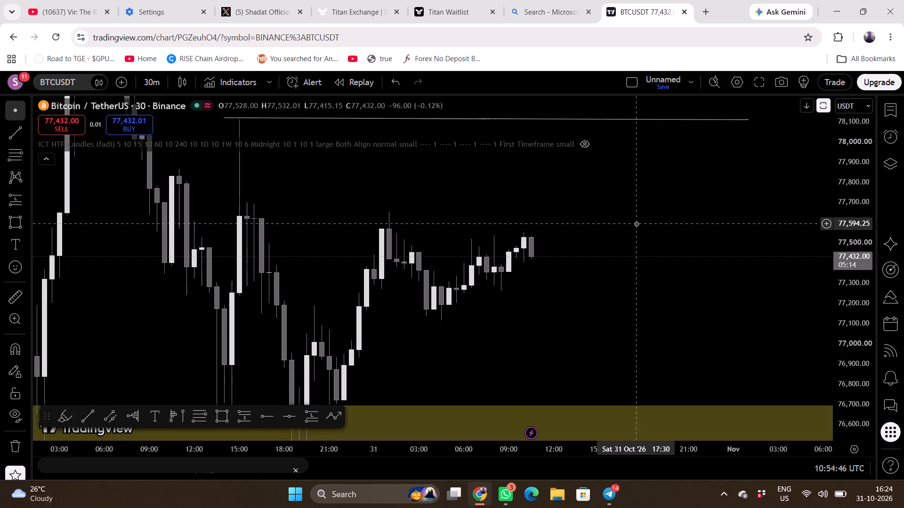
{"action": "left_click_drag", "start_coordinate": [624, 230], "coordinate": [608, 230]}
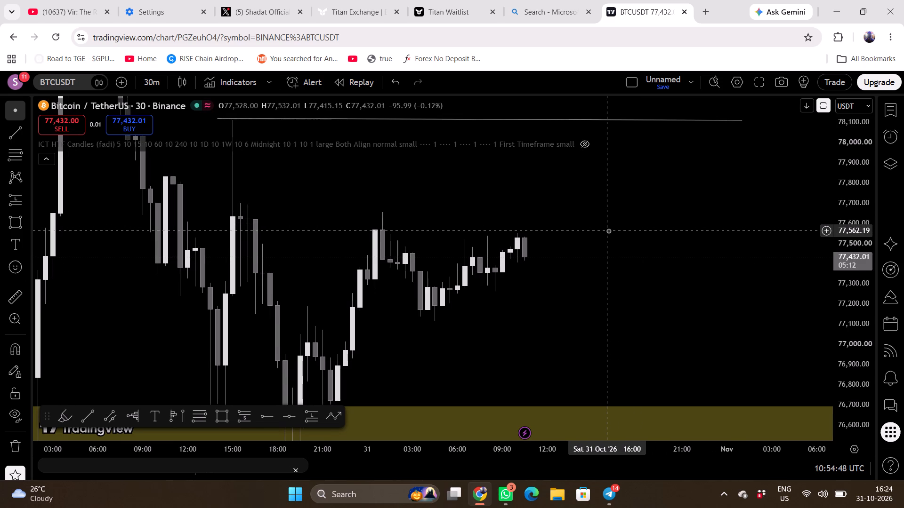
{"action": "scroll", "coordinate": [617, 231], "scroll_direction": "up", "scroll_amount": 1}
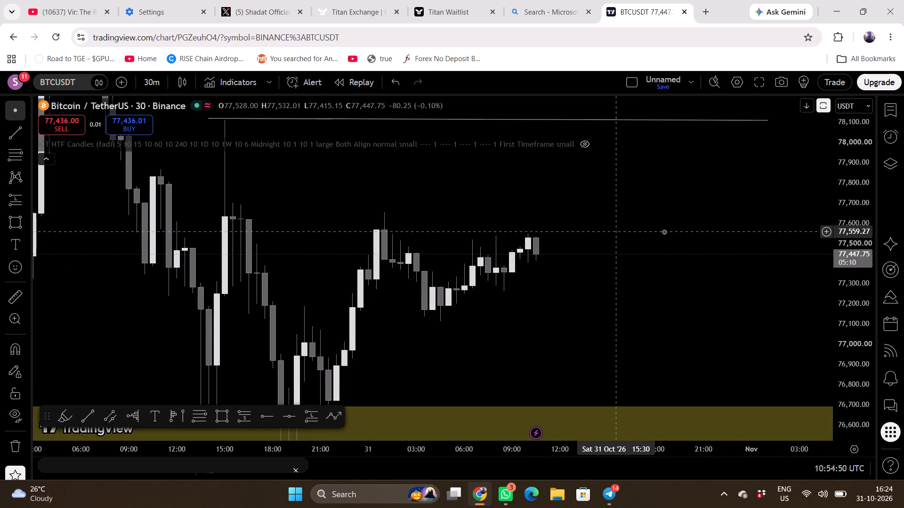
Examine the latest 30-minute BTCUSDT candles of 31 October up close, focusing on price action between about 77,200 and 77,700.
{"action": "scroll", "coordinate": [848, 243], "scroll_direction": "up", "scroll_amount": 4}
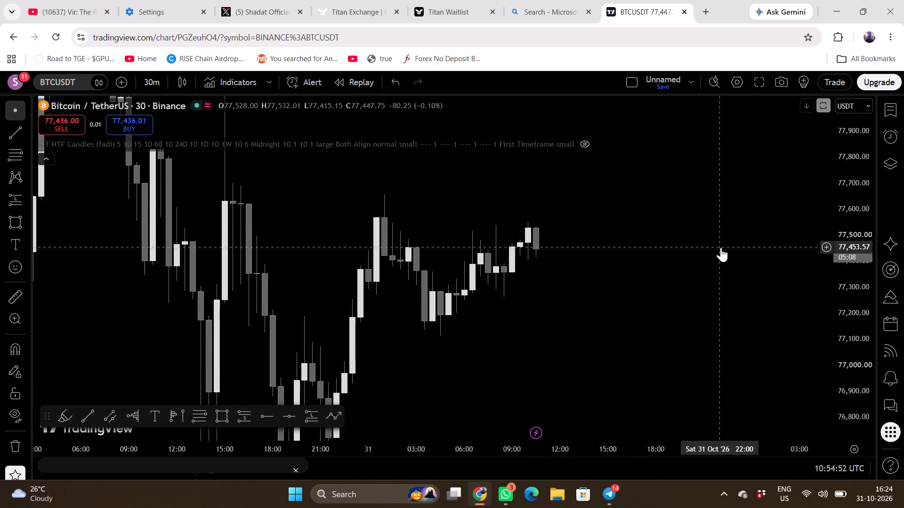
{"action": "scroll", "coordinate": [721, 247], "scroll_direction": "right", "scroll_amount": 1}
{"action": "left_click_drag", "start_coordinate": [688, 254], "coordinate": [655, 268]}
{"action": "scroll", "coordinate": [655, 268], "scroll_direction": "right", "scroll_amount": 1}
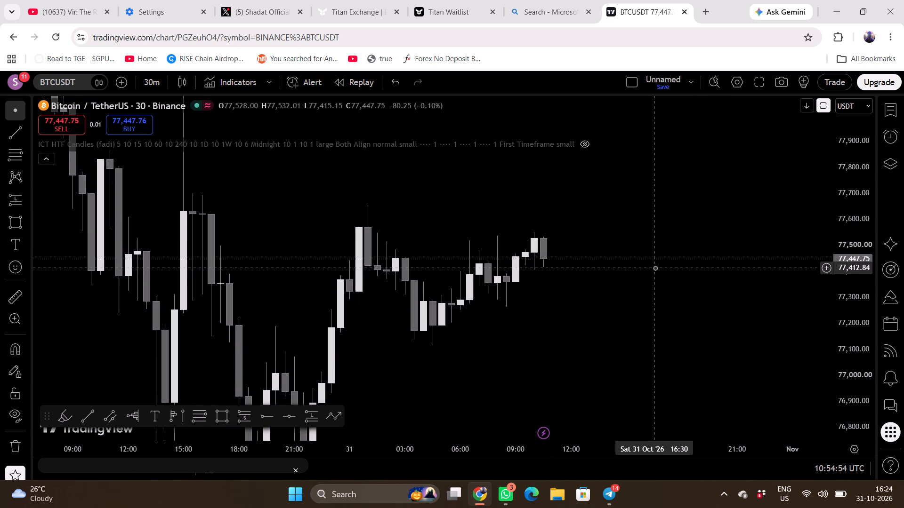
{"action": "scroll", "coordinate": [655, 268], "scroll_direction": "up", "scroll_amount": 1}
{"action": "scroll", "coordinate": [857, 248], "scroll_direction": "up", "scroll_amount": 5}
{"action": "left_click", "coordinate": [722, 246]}
{"action": "scroll", "coordinate": [722, 246], "scroll_direction": "up", "scroll_amount": 1}
{"action": "left_click_drag", "start_coordinate": [720, 246], "coordinate": [671, 273]}
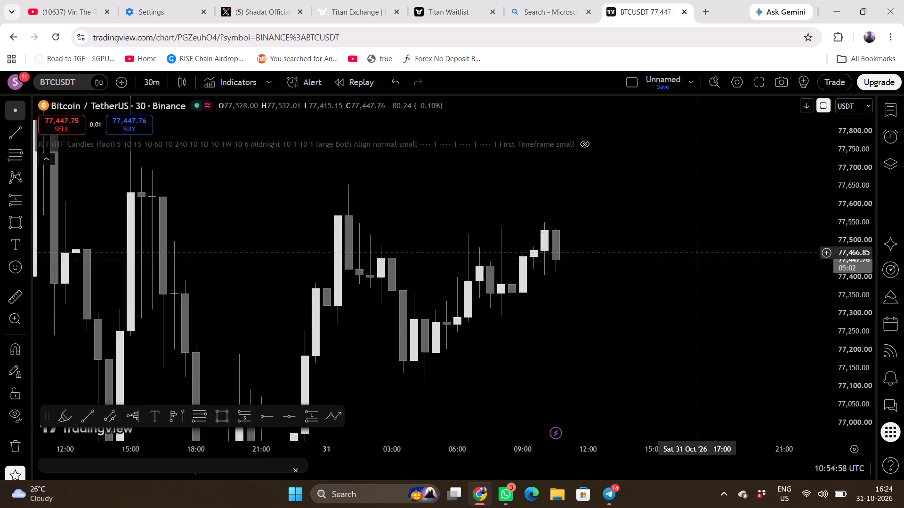
{"action": "left_click_drag", "start_coordinate": [671, 273], "coordinate": [663, 279]}
{"action": "scroll", "coordinate": [866, 277], "scroll_direction": "up", "scroll_amount": 3}
{"action": "scroll", "coordinate": [747, 296], "scroll_direction": "up", "scroll_amount": 1}
{"action": "scroll", "coordinate": [708, 295], "scroll_direction": "down", "scroll_amount": 1}
{"action": "left_click_drag", "start_coordinate": [697, 298], "coordinate": [610, 292]}
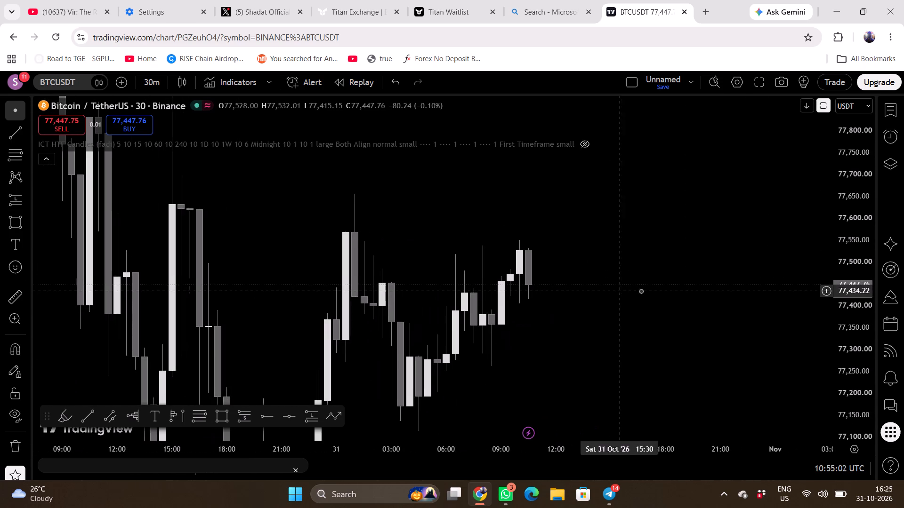
{"action": "scroll", "coordinate": [641, 291], "scroll_direction": "up", "scroll_amount": 1}
{"action": "scroll", "coordinate": [856, 269], "scroll_direction": "up", "scroll_amount": 3}
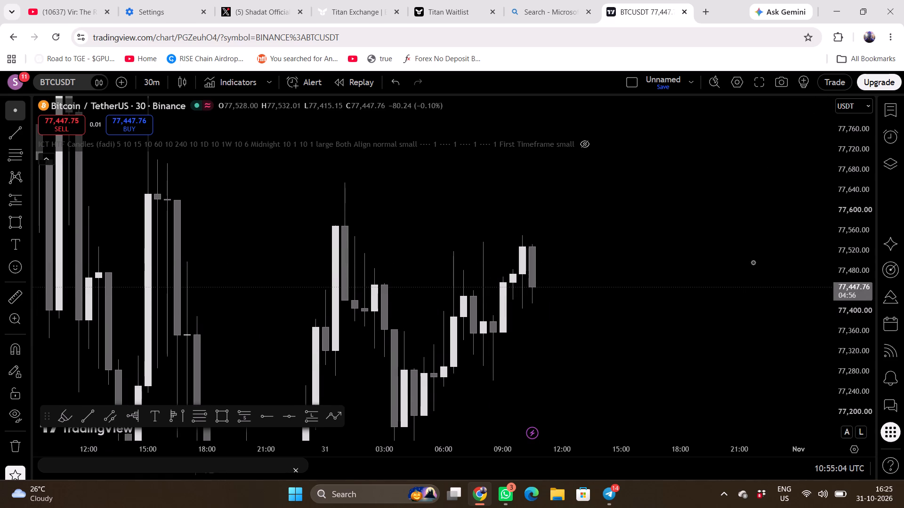
{"action": "scroll", "coordinate": [736, 268], "scroll_direction": "up", "scroll_amount": 1}
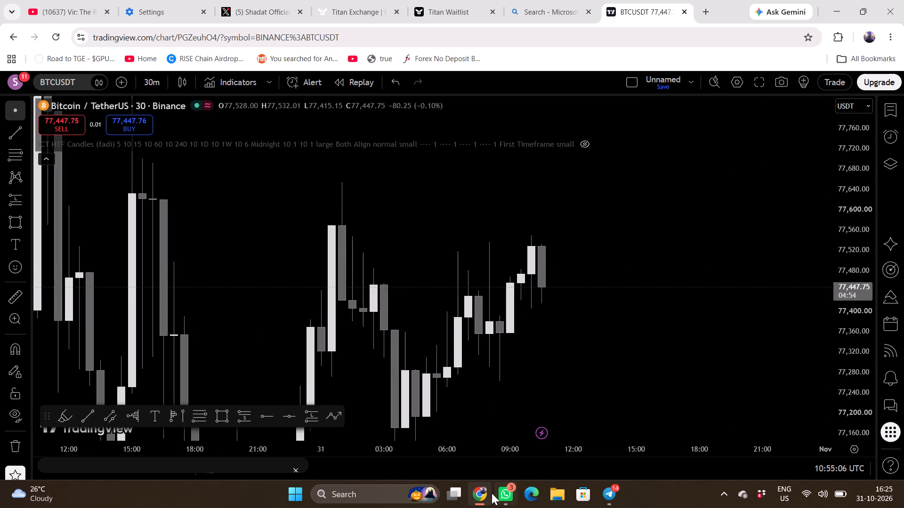
{"action": "left_click", "coordinate": [648, 292]}
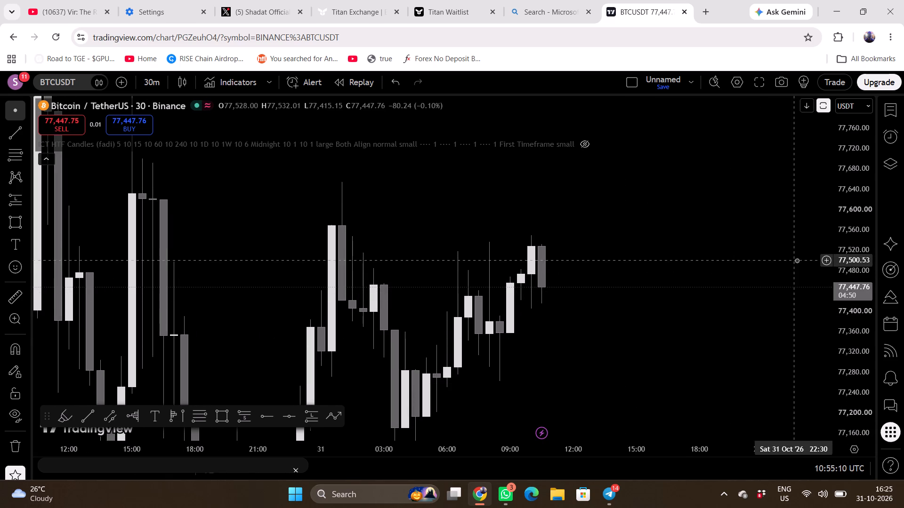
{"action": "scroll", "coordinate": [856, 252], "scroll_direction": "up", "scroll_amount": 3}
{"action": "scroll", "coordinate": [769, 261], "scroll_direction": "up", "scroll_amount": 1}
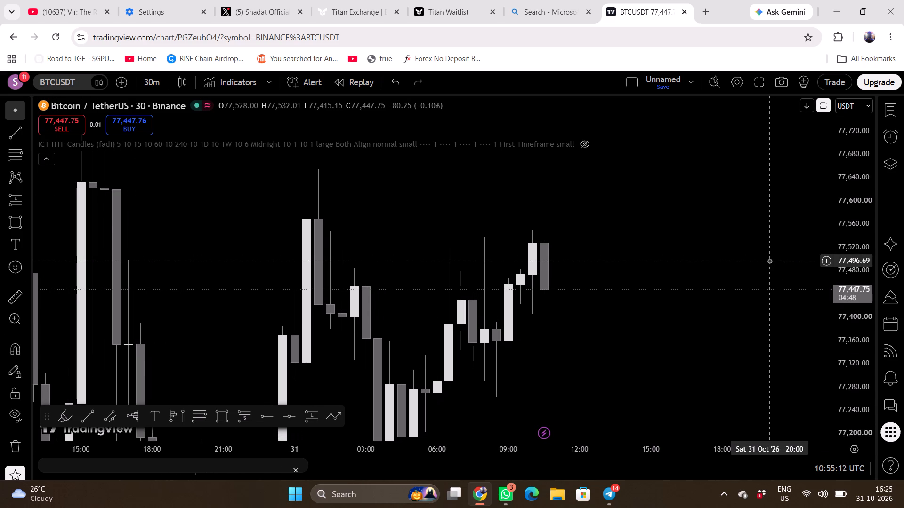
{"action": "scroll", "coordinate": [713, 277], "scroll_direction": "up", "scroll_amount": 1}
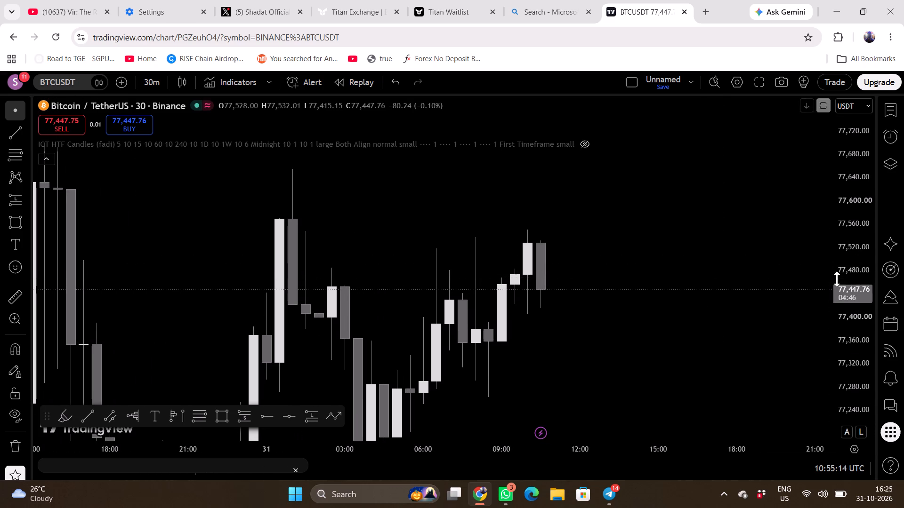
{"action": "scroll", "coordinate": [856, 276], "scroll_direction": "up", "scroll_amount": 3}
{"action": "scroll", "coordinate": [767, 297], "scroll_direction": "up", "scroll_amount": 1}
{"action": "left_click_drag", "start_coordinate": [720, 294], "coordinate": [676, 303]}
{"action": "scroll", "coordinate": [676, 303], "scroll_direction": "up", "scroll_amount": 1}
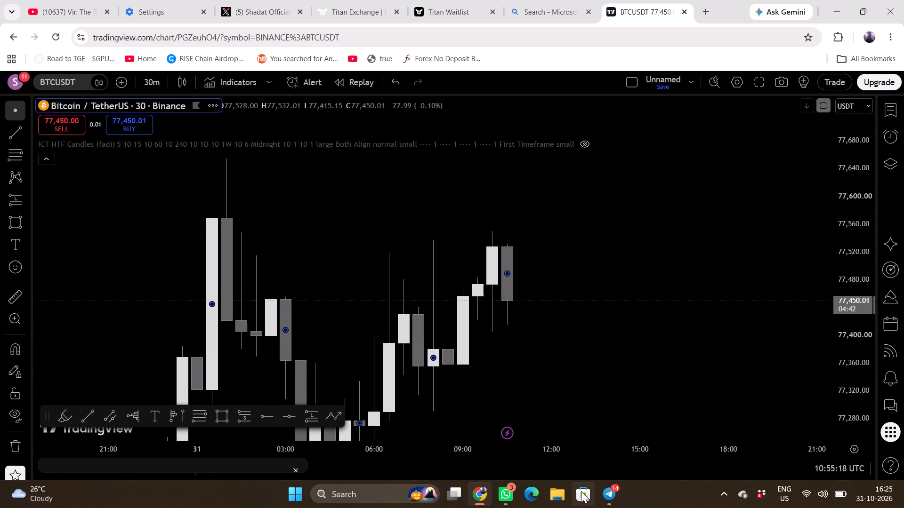
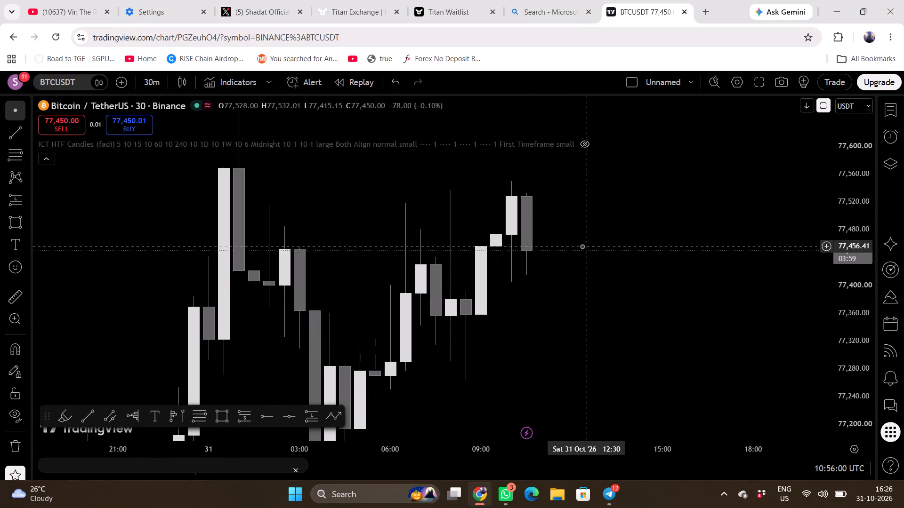
Switch the BTCUSDT chart's timeframe to 5 minutes.
{"action": "left_click", "coordinate": [159, 83]}
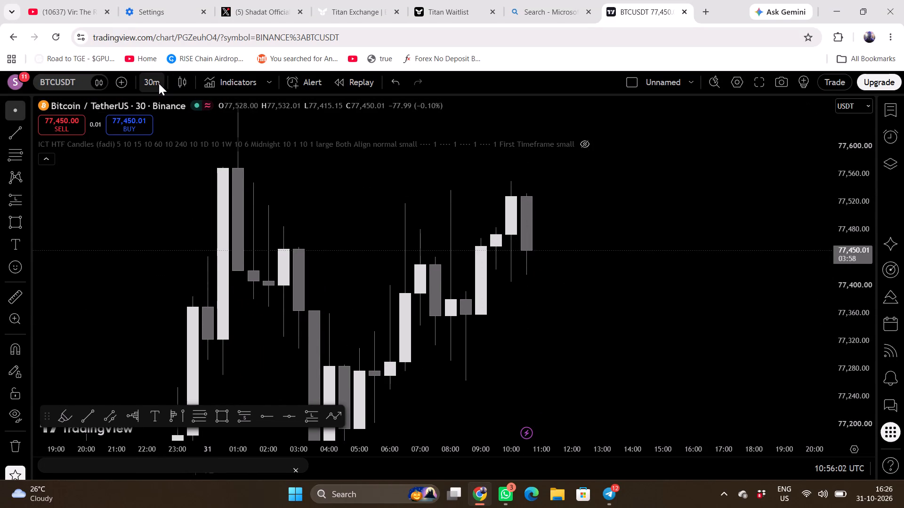
{"action": "scroll", "coordinate": [239, 359], "scroll_direction": "down", "scroll_amount": 1}
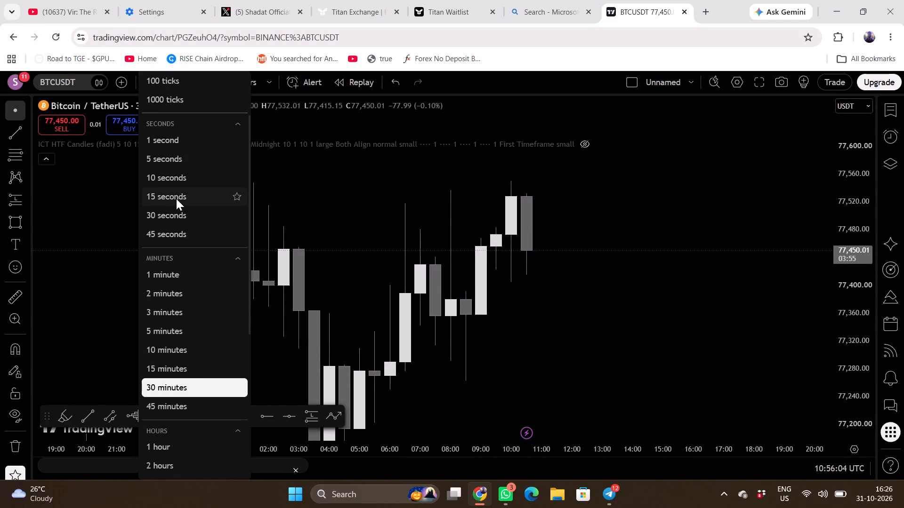
{"action": "scroll", "coordinate": [178, 198], "scroll_direction": "up", "scroll_amount": 1}
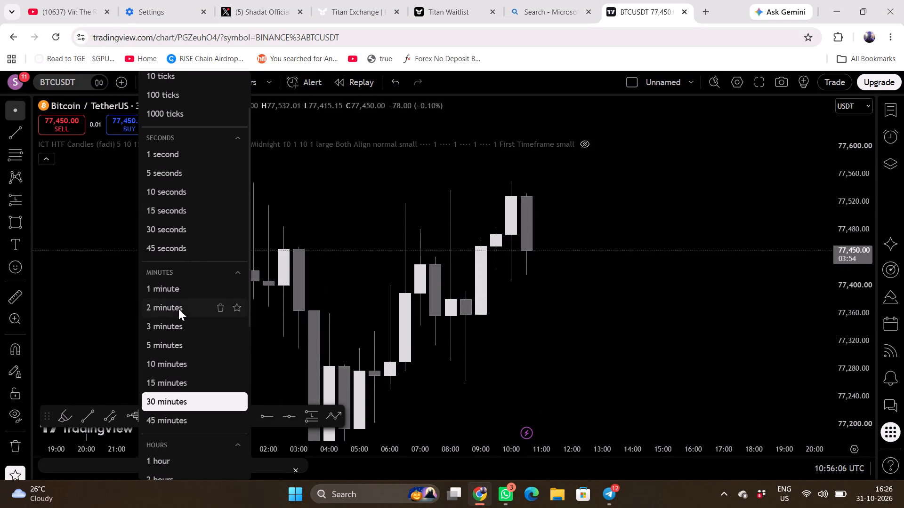
{"action": "left_click", "coordinate": [175, 347]}
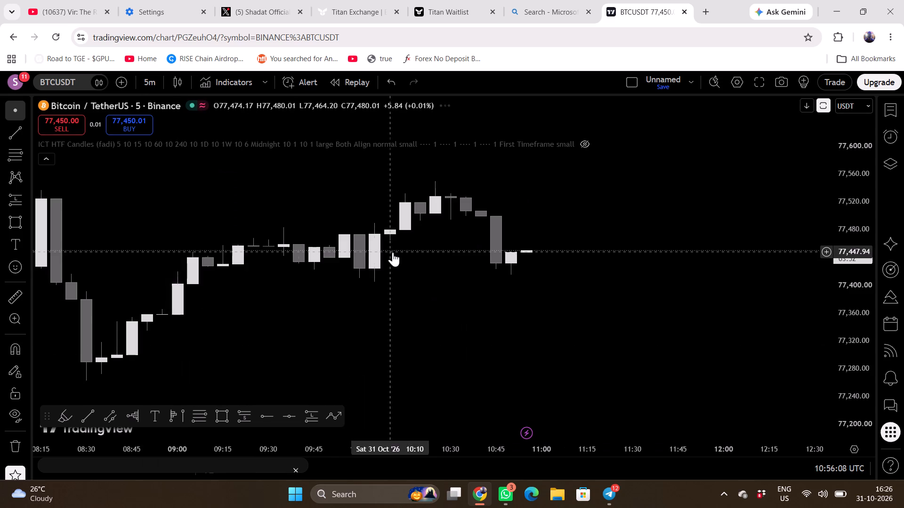
Examine the recent 5-minute BTCUSDT candles on 31 October, from the early-morning swings to the latest price near 11:00.
{"action": "scroll", "coordinate": [393, 252], "scroll_direction": "down", "scroll_amount": 5}
{"action": "left_click_drag", "start_coordinate": [690, 234], "coordinate": [600, 226]}
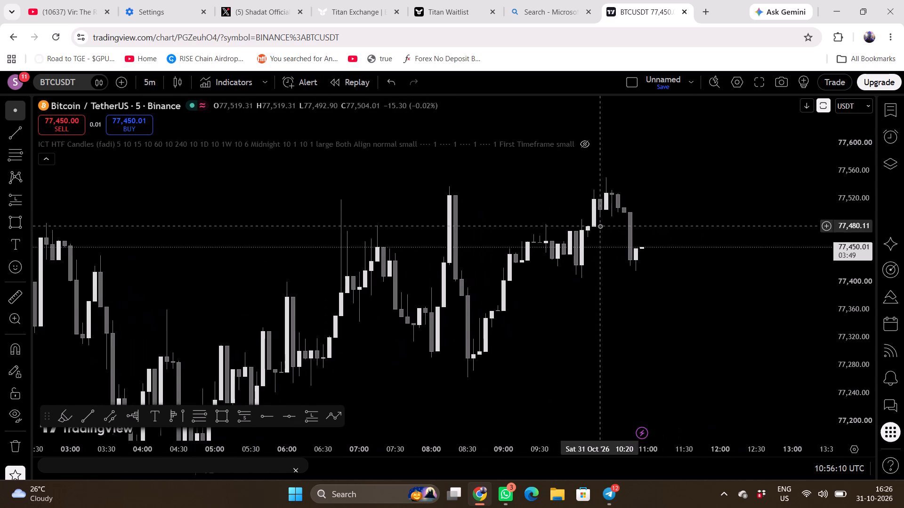
{"action": "scroll", "coordinate": [850, 250], "scroll_direction": "up", "scroll_amount": 5}
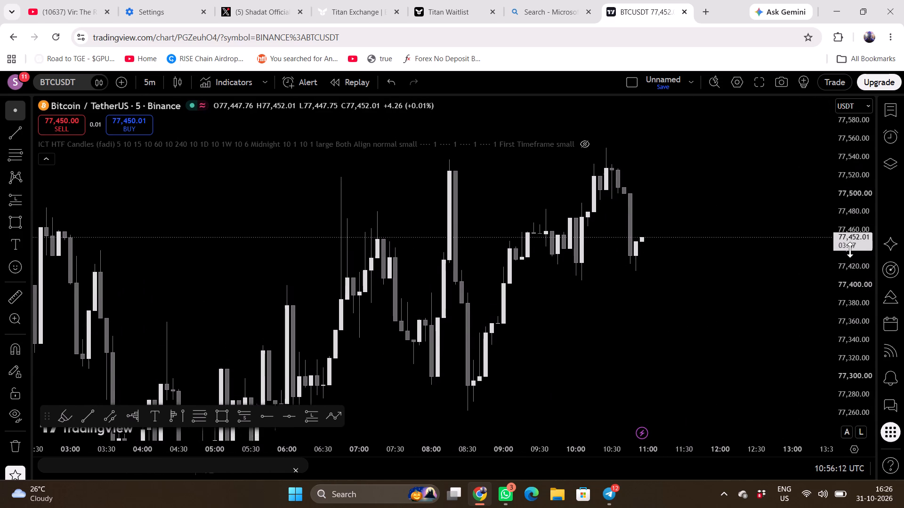
{"action": "scroll", "coordinate": [850, 250], "scroll_direction": "up", "scroll_amount": 2}
{"action": "left_click_drag", "start_coordinate": [745, 235], "coordinate": [695, 269]}
{"action": "scroll", "coordinate": [727, 255], "scroll_direction": "up", "scroll_amount": 2}
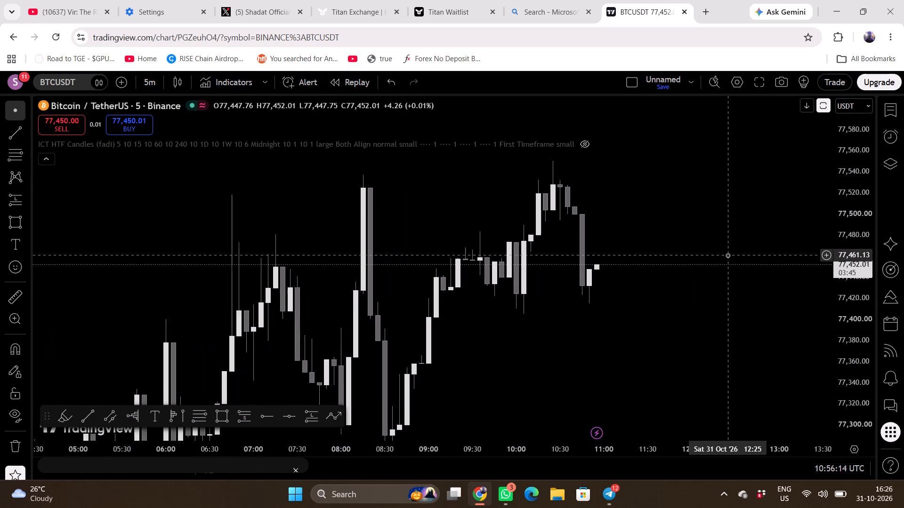
{"action": "scroll", "coordinate": [727, 255], "scroll_direction": "down", "scroll_amount": 1}
{"action": "left_click_drag", "start_coordinate": [711, 310], "coordinate": [672, 252]}
{"action": "left_click_drag", "start_coordinate": [686, 312], "coordinate": [645, 336]}
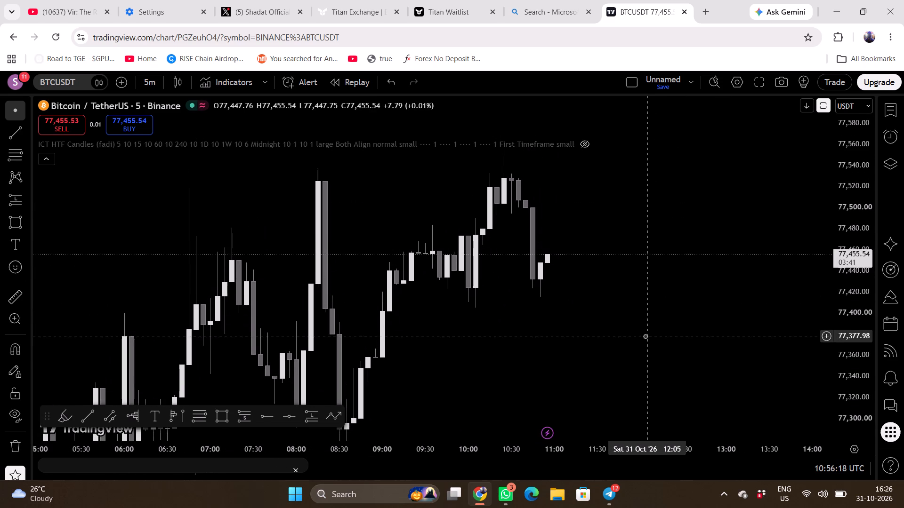
{"action": "scroll", "coordinate": [851, 245], "scroll_direction": "up", "scroll_amount": 6}
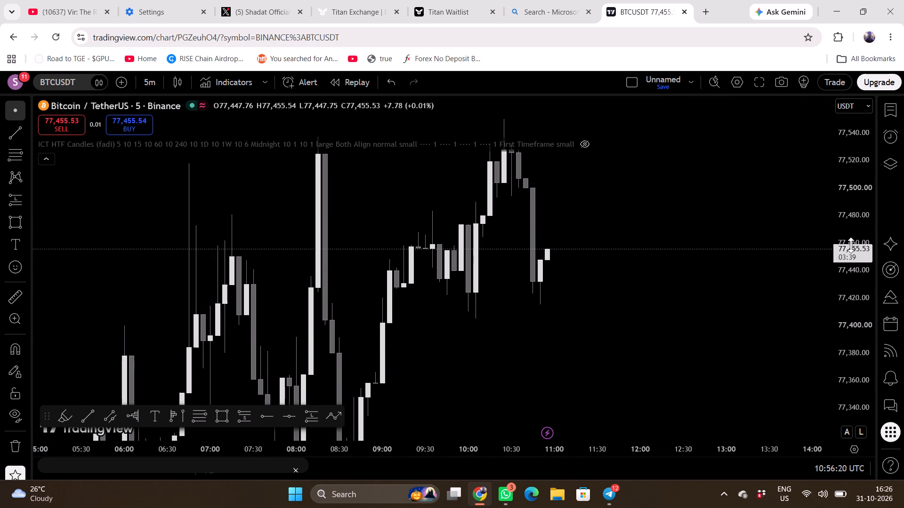
Examine the 5-minute BTCUSDT candles, from the latest bars back through the overnight swings to the previous day's price action.
{"action": "left_click_drag", "start_coordinate": [807, 245], "coordinate": [793, 337]}
{"action": "left_click_drag", "start_coordinate": [726, 285], "coordinate": [704, 214]}
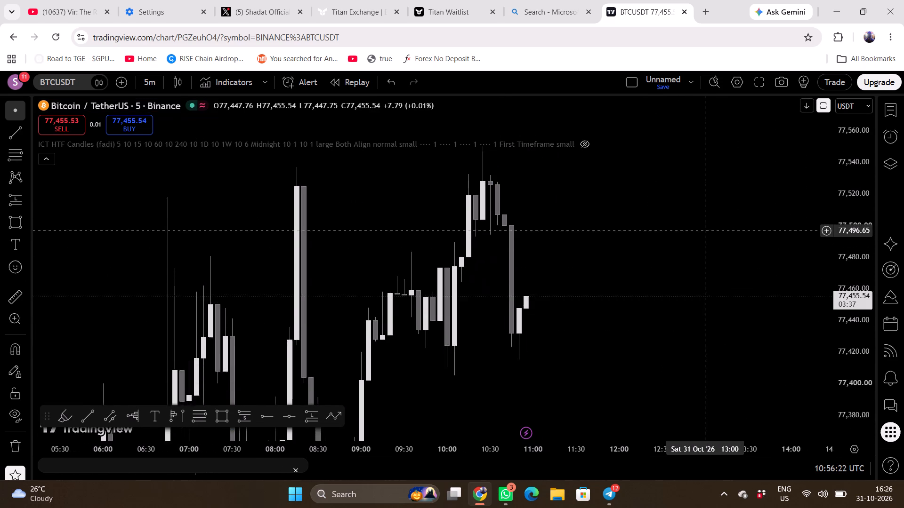
{"action": "left_click_drag", "start_coordinate": [704, 214], "coordinate": [703, 203]}
{"action": "left_click_drag", "start_coordinate": [701, 343], "coordinate": [685, 284]}
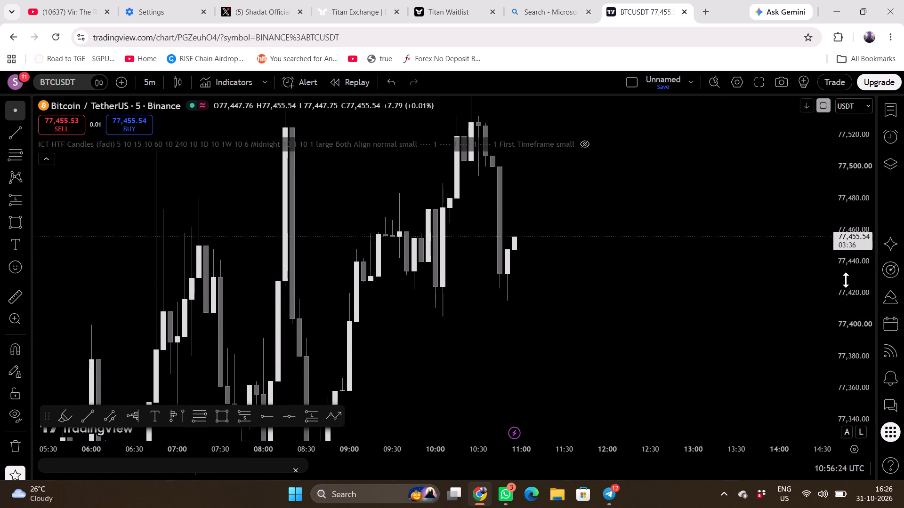
{"action": "scroll", "coordinate": [847, 282], "scroll_direction": "down", "scroll_amount": 3}
{"action": "scroll", "coordinate": [711, 324], "scroll_direction": "down", "scroll_amount": 1}
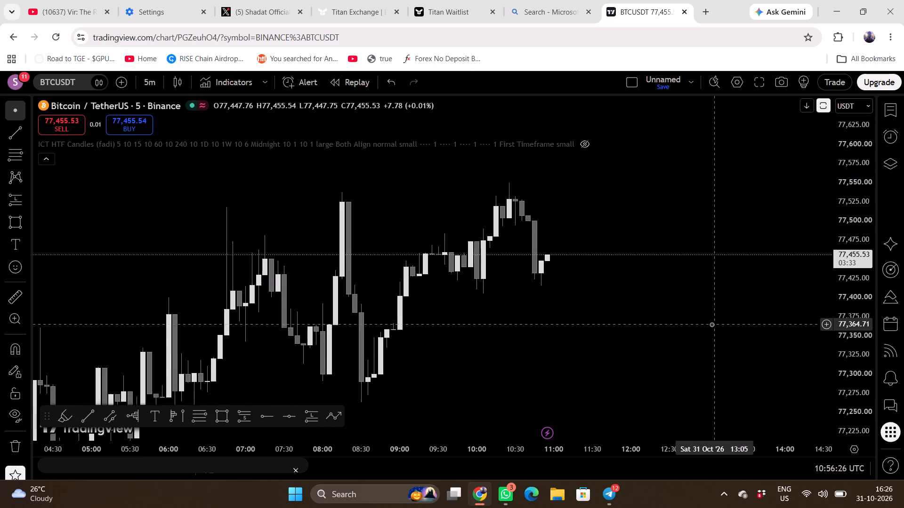
{"action": "left_click_drag", "start_coordinate": [675, 336], "coordinate": [668, 276]}
{"action": "scroll", "coordinate": [655, 333], "scroll_direction": "down", "scroll_amount": 2}
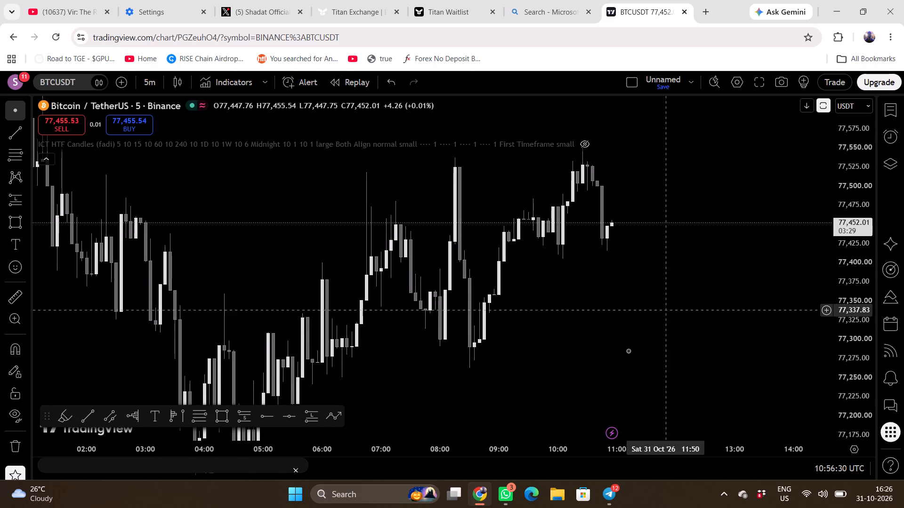
{"action": "left_click_drag", "start_coordinate": [625, 355], "coordinate": [646, 278]}
{"action": "left_click_drag", "start_coordinate": [634, 317], "coordinate": [641, 300]}
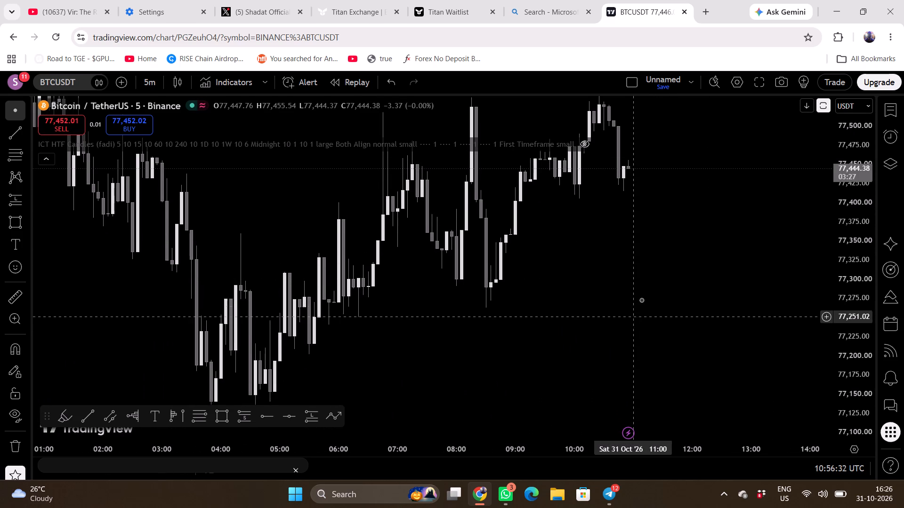
{"action": "left_click_drag", "start_coordinate": [641, 300], "coordinate": [658, 287]}
{"action": "left_click_drag", "start_coordinate": [658, 287], "coordinate": [566, 388]}
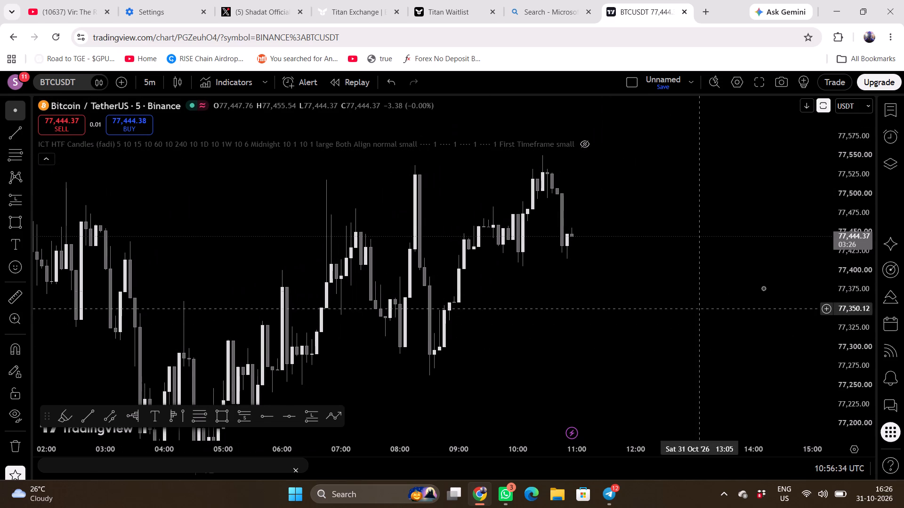
{"action": "scroll", "coordinate": [846, 269], "scroll_direction": "down", "scroll_amount": 2}
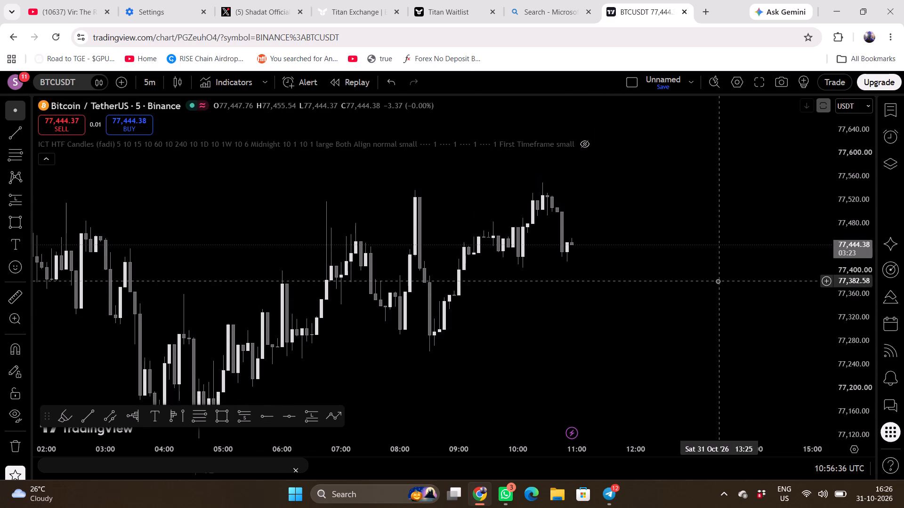
{"action": "scroll", "coordinate": [718, 281], "scroll_direction": "down", "scroll_amount": 3}
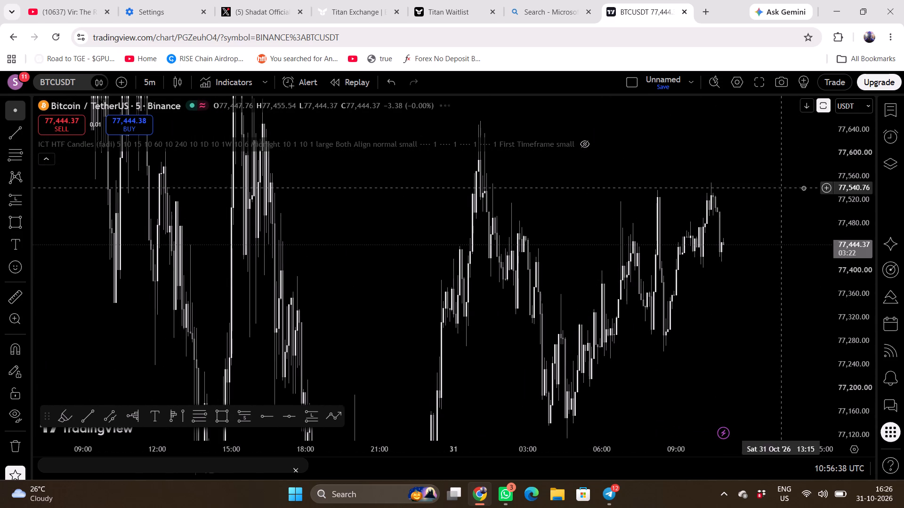
Examine the 5-minute BTCUSDT price action across a wider range, from the yellow zone up to the marked highs near 78,100 and 78,800.
{"action": "scroll", "coordinate": [850, 234], "scroll_direction": "down", "scroll_amount": 11}
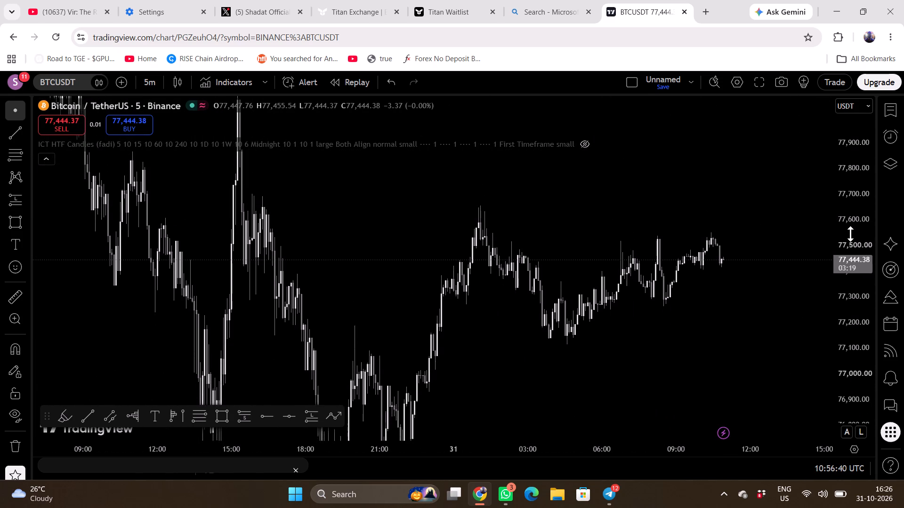
{"action": "scroll", "coordinate": [850, 234], "scroll_direction": "down", "scroll_amount": 3}
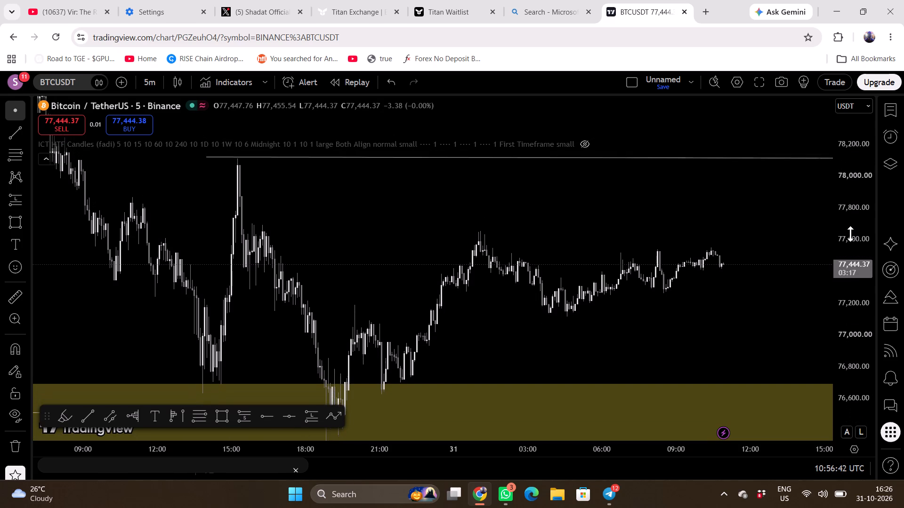
{"action": "scroll", "coordinate": [850, 234], "scroll_direction": "down", "scroll_amount": 2}
{"action": "scroll", "coordinate": [760, 257], "scroll_direction": "down", "scroll_amount": 1}
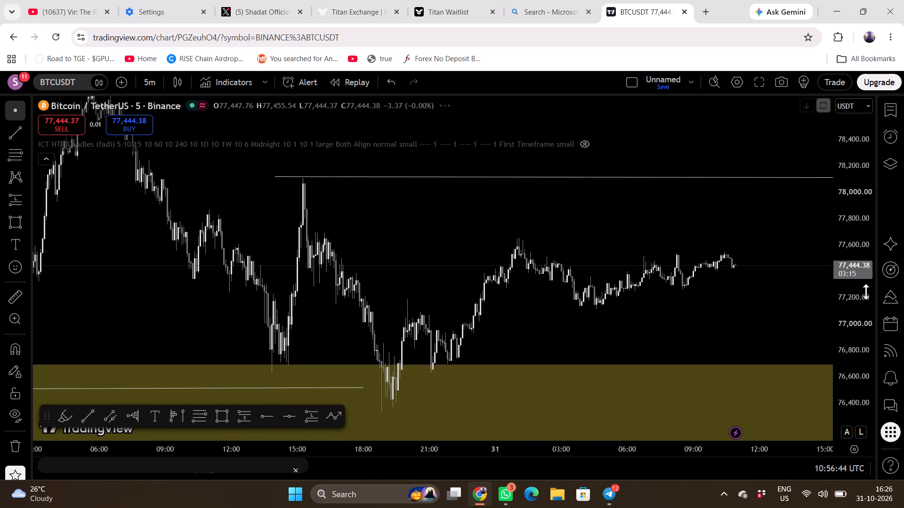
{"action": "scroll", "coordinate": [866, 292], "scroll_direction": "down", "scroll_amount": 5}
{"action": "scroll", "coordinate": [747, 319], "scroll_direction": "down", "scroll_amount": 2}
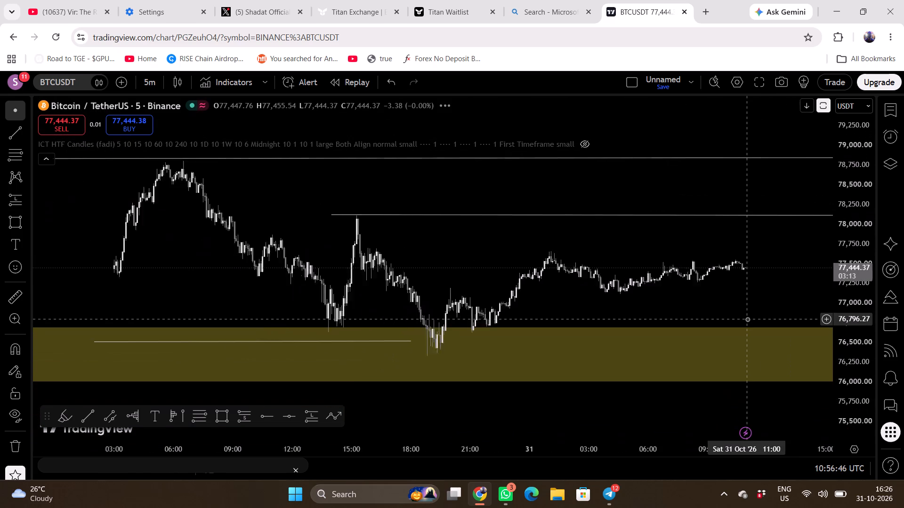
{"action": "scroll", "coordinate": [747, 319], "scroll_direction": "down", "scroll_amount": 2}
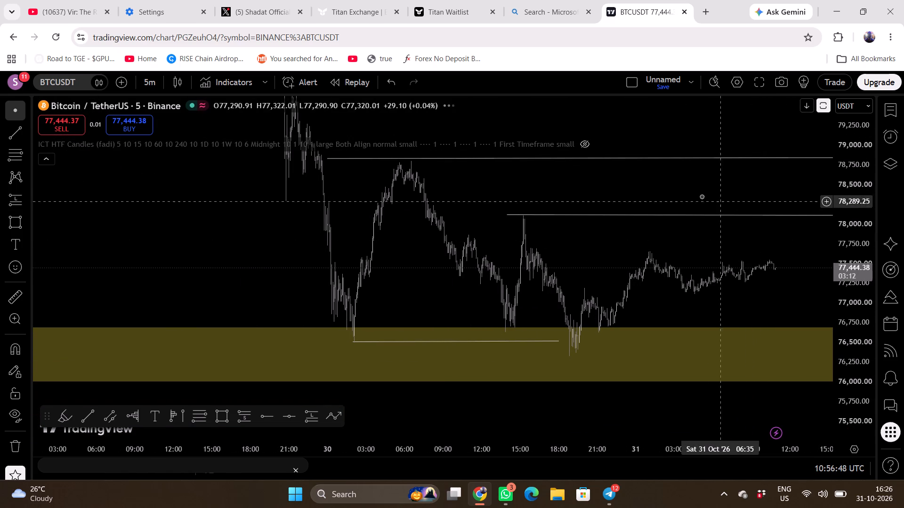
Compare the 30 October swings around the marked low line in the yellow zone with the recent 5-minute candles.
{"action": "scroll", "coordinate": [697, 195], "scroll_direction": "up", "scroll_amount": 1}
{"action": "left_click_drag", "start_coordinate": [663, 186], "coordinate": [643, 218]}
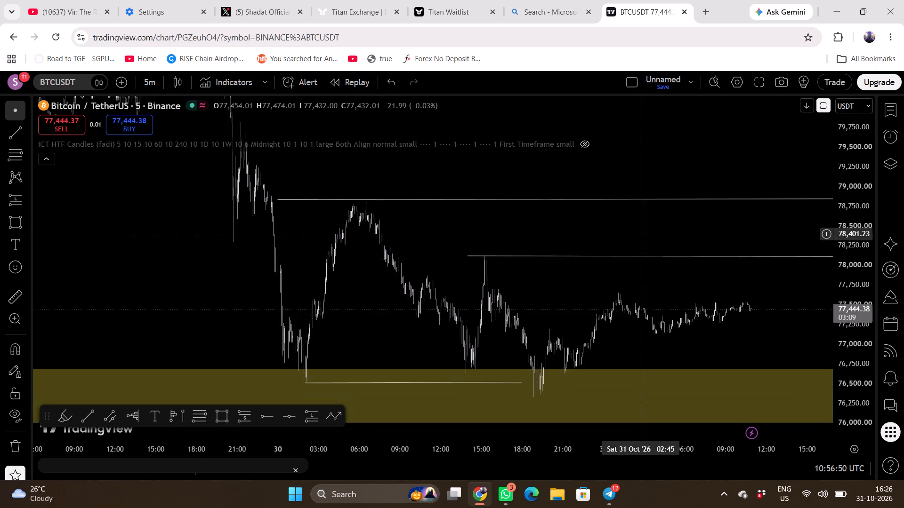
{"action": "left_click_drag", "start_coordinate": [643, 218], "coordinate": [643, 214]}
{"action": "scroll", "coordinate": [629, 262], "scroll_direction": "up", "scroll_amount": 4}
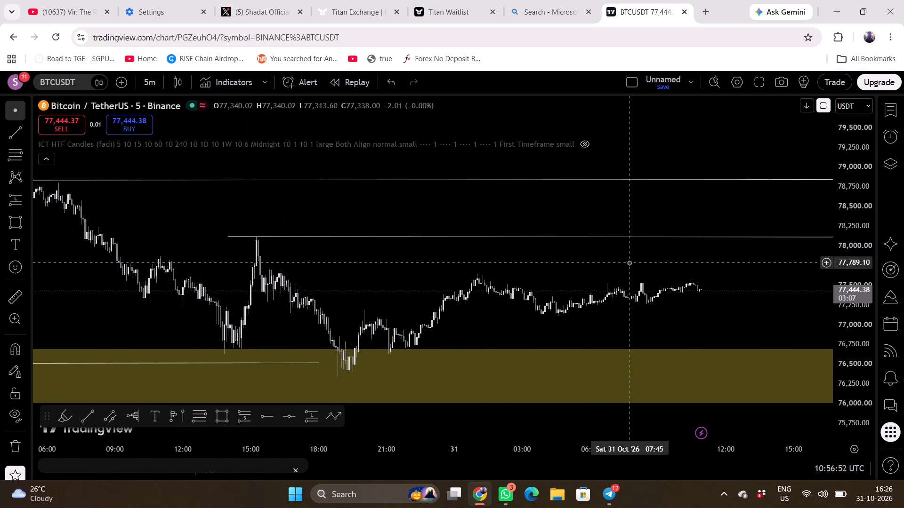
{"action": "scroll", "coordinate": [606, 261], "scroll_direction": "down", "scroll_amount": 3}
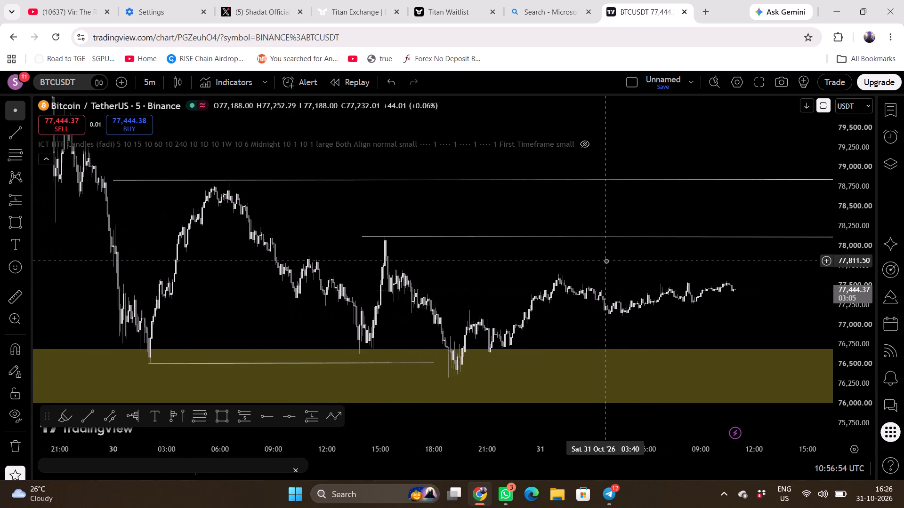
{"action": "scroll", "coordinate": [606, 261], "scroll_direction": "down", "scroll_amount": 4}
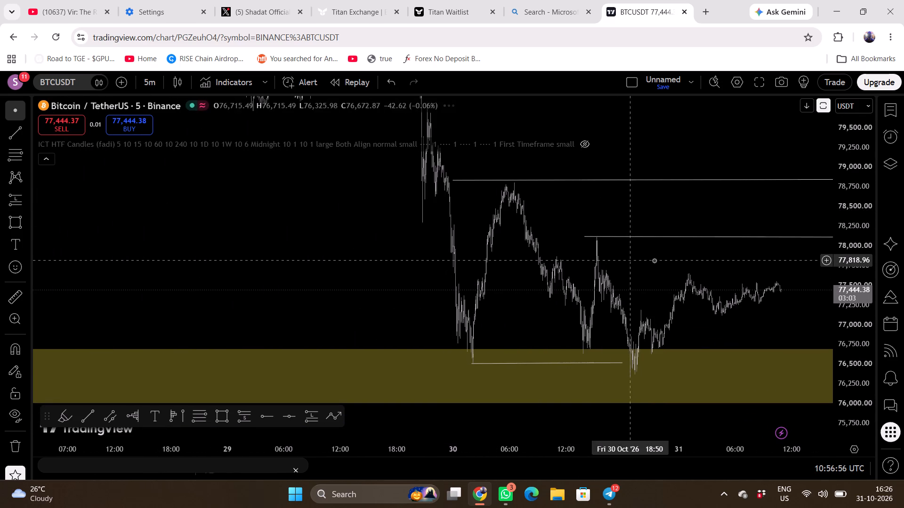
{"action": "scroll", "coordinate": [654, 260], "scroll_direction": "up", "scroll_amount": 5}
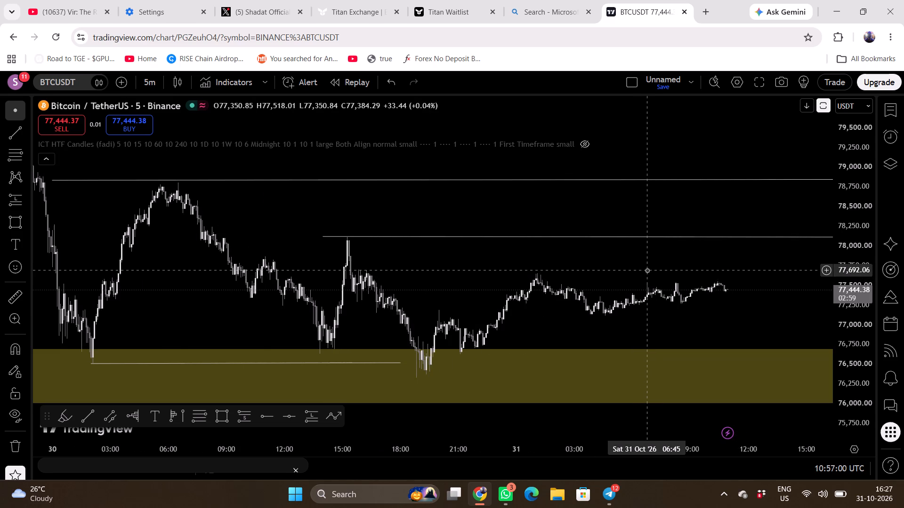
Examine the 31 October 5-minute candles in closer detail, from the overnight rally to the latest bar.
{"action": "scroll", "coordinate": [864, 275], "scroll_direction": "up", "scroll_amount": 9}
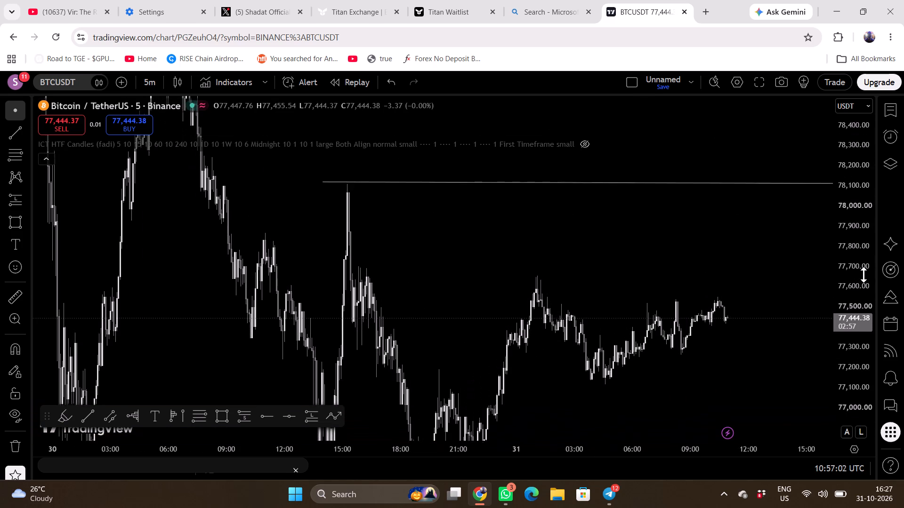
{"action": "left_click_drag", "start_coordinate": [791, 278], "coordinate": [723, 219]}
{"action": "scroll", "coordinate": [860, 273], "scroll_direction": "up", "scroll_amount": 4}
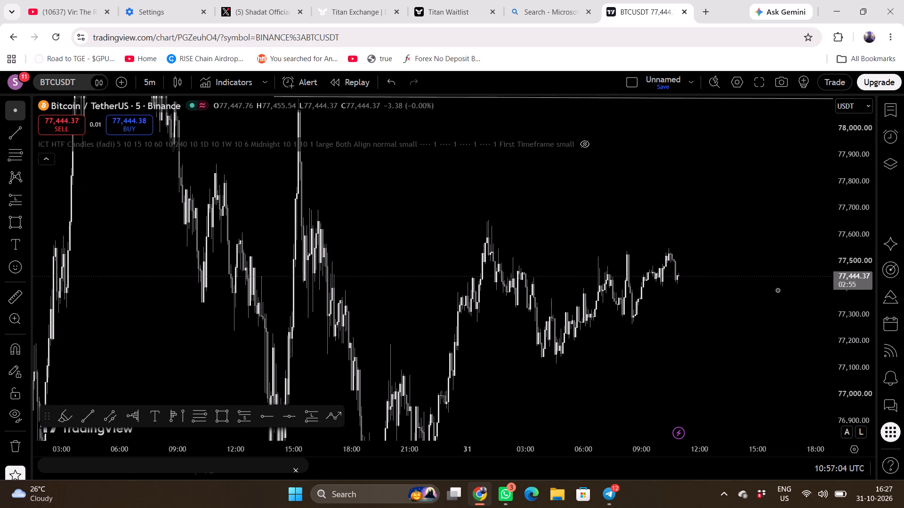
{"action": "left_click_drag", "start_coordinate": [777, 290], "coordinate": [725, 215]}
{"action": "left_click_drag", "start_coordinate": [652, 315], "coordinate": [600, 273]}
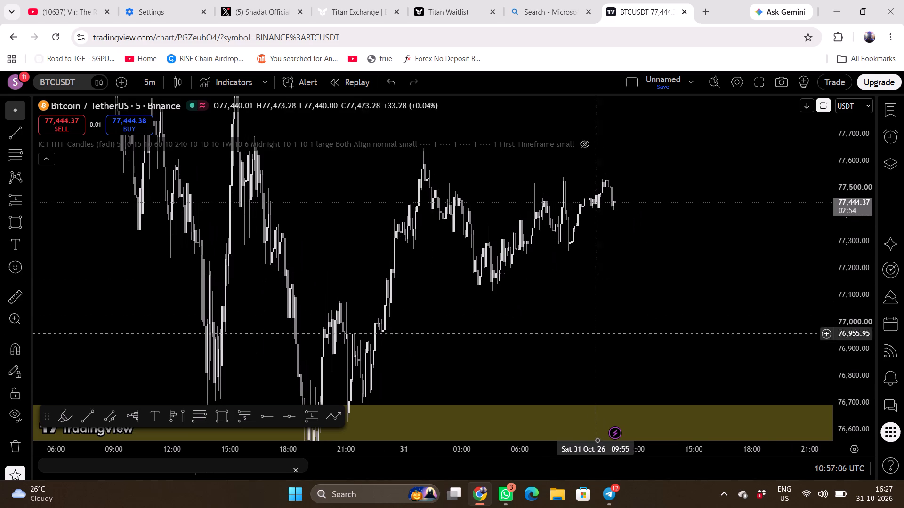
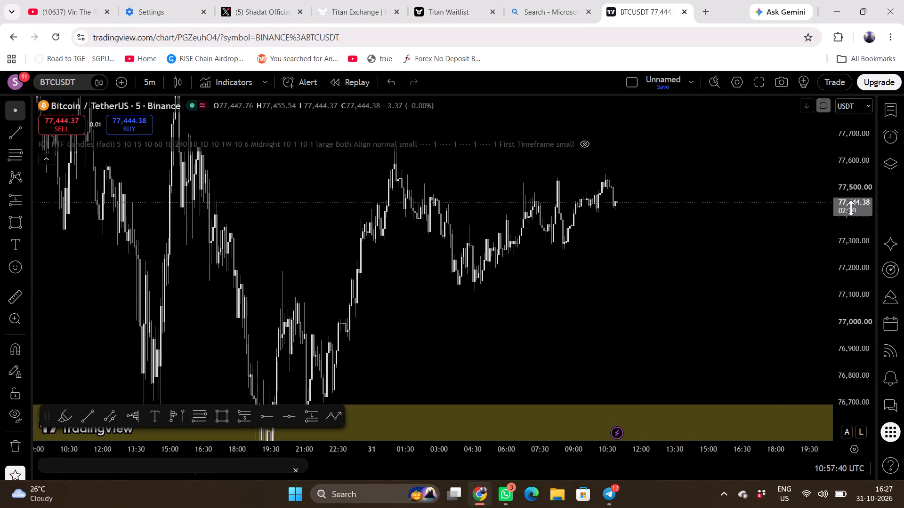
Examine the latest 5-minute BTCUSDT candles at a closer price scale, from the overnight rise to the current bar.
{"action": "scroll", "coordinate": [856, 207], "scroll_direction": "up", "scroll_amount": 3}
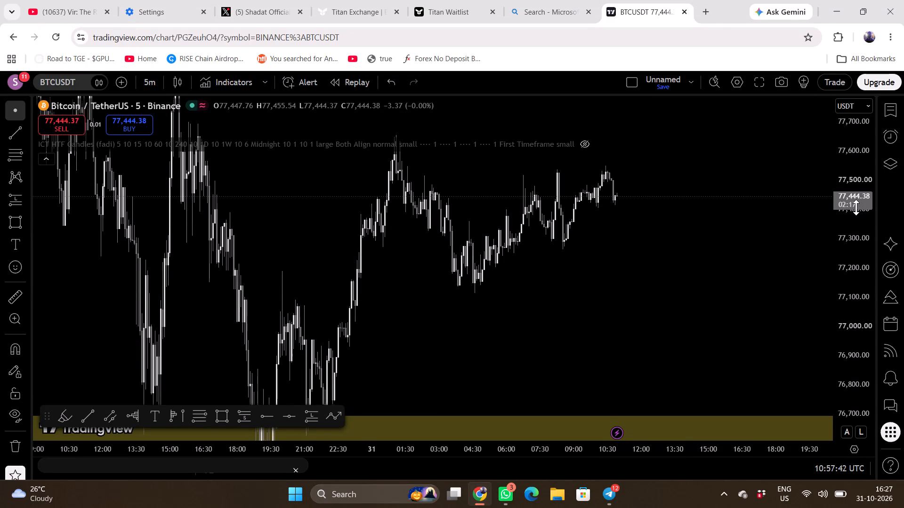
{"action": "scroll", "coordinate": [856, 207], "scroll_direction": "up", "scroll_amount": 1}
{"action": "scroll", "coordinate": [790, 208], "scroll_direction": "up", "scroll_amount": 1}
{"action": "left_click_drag", "start_coordinate": [765, 218], "coordinate": [751, 244]}
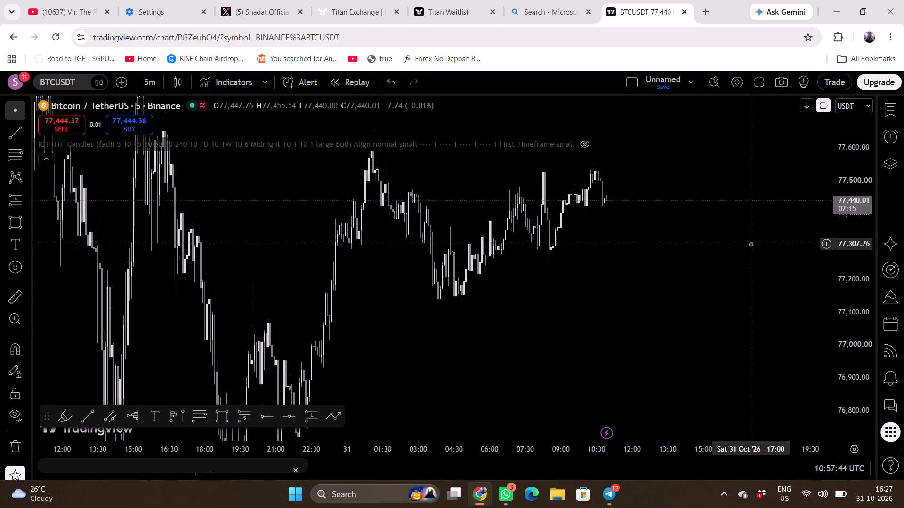
{"action": "scroll", "coordinate": [751, 244], "scroll_direction": "up", "scroll_amount": 1}
{"action": "scroll", "coordinate": [858, 209], "scroll_direction": "up", "scroll_amount": 1}
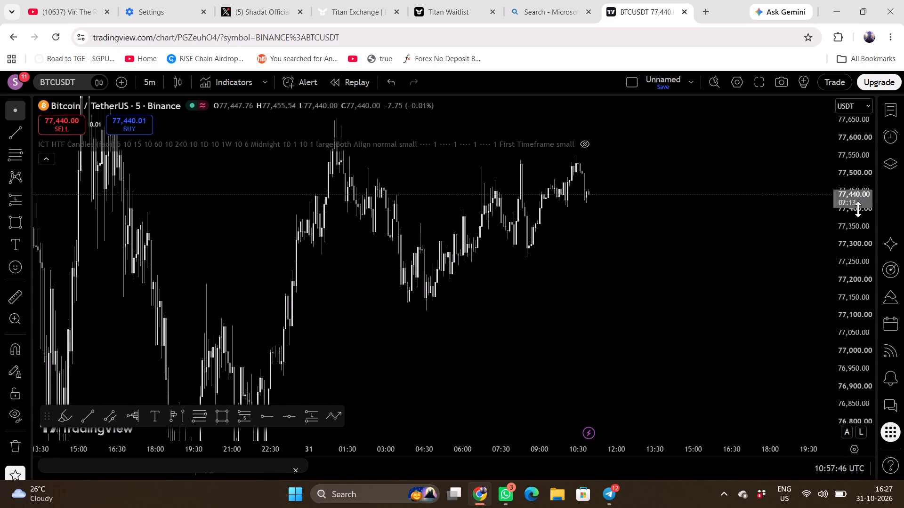
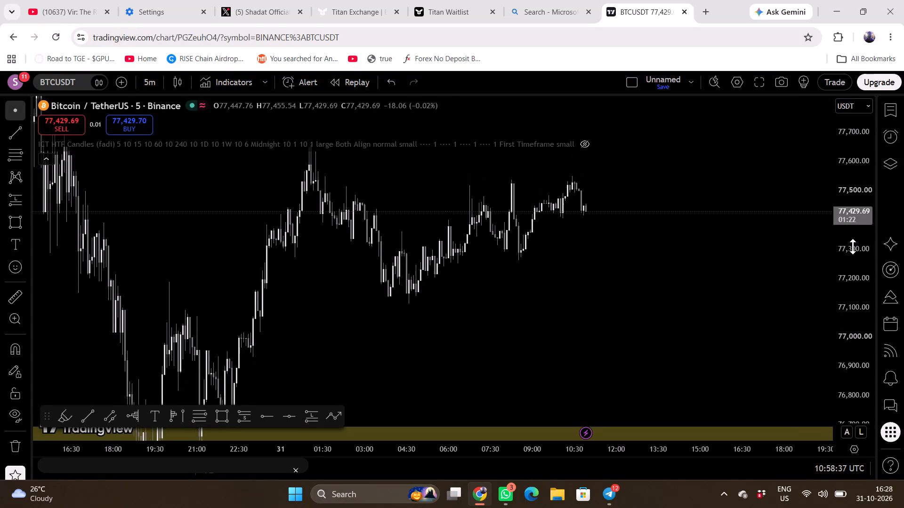
Examine the latest 5-minute BTCUSDT candles up close, comparing the recent morning swings with the spike high just after midnight on the 31st.
{"action": "scroll", "coordinate": [853, 246], "scroll_direction": "down", "scroll_amount": 1}
{"action": "scroll", "coordinate": [684, 301], "scroll_direction": "down", "scroll_amount": 2}
{"action": "left_click_drag", "start_coordinate": [705, 294], "coordinate": [597, 350]}
{"action": "scroll", "coordinate": [857, 276], "scroll_direction": "up", "scroll_amount": 5}
{"action": "scroll", "coordinate": [776, 294], "scroll_direction": "up", "scroll_amount": 1}
{"action": "scroll", "coordinate": [755, 255], "scroll_direction": "up", "scroll_amount": 1}
{"action": "scroll", "coordinate": [860, 250], "scroll_direction": "up", "scroll_amount": 5}
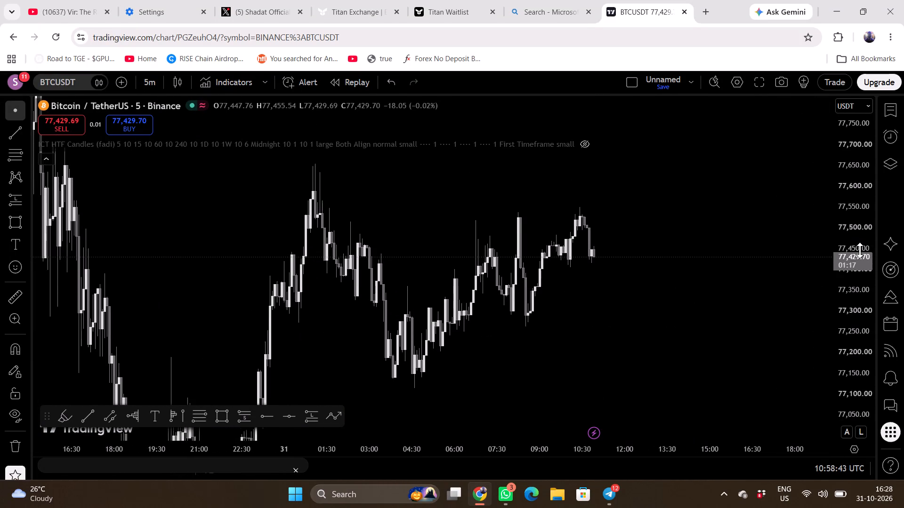
{"action": "left_click_drag", "start_coordinate": [730, 242], "coordinate": [682, 309]}
{"action": "scroll", "coordinate": [839, 276], "scroll_direction": "up", "scroll_amount": 2}
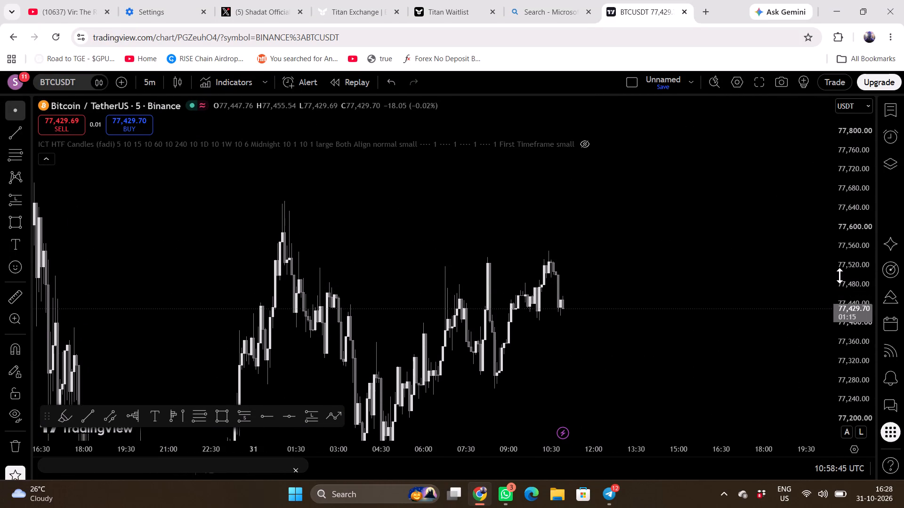
{"action": "scroll", "coordinate": [765, 295], "scroll_direction": "right", "scroll_amount": 1}
{"action": "scroll", "coordinate": [734, 296], "scroll_direction": "up", "scroll_amount": 1}
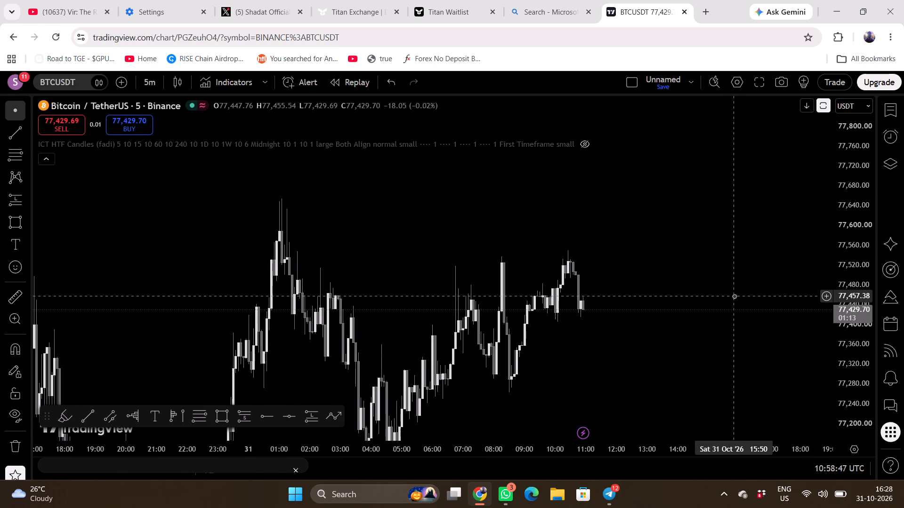
{"action": "scroll", "coordinate": [734, 296], "scroll_direction": "down", "scroll_amount": 1}
{"action": "scroll", "coordinate": [734, 296], "scroll_direction": "up", "scroll_amount": 1}
{"action": "left_click_drag", "start_coordinate": [728, 295], "coordinate": [712, 295]}
{"action": "scroll", "coordinate": [712, 295], "scroll_direction": "up", "scroll_amount": 1}
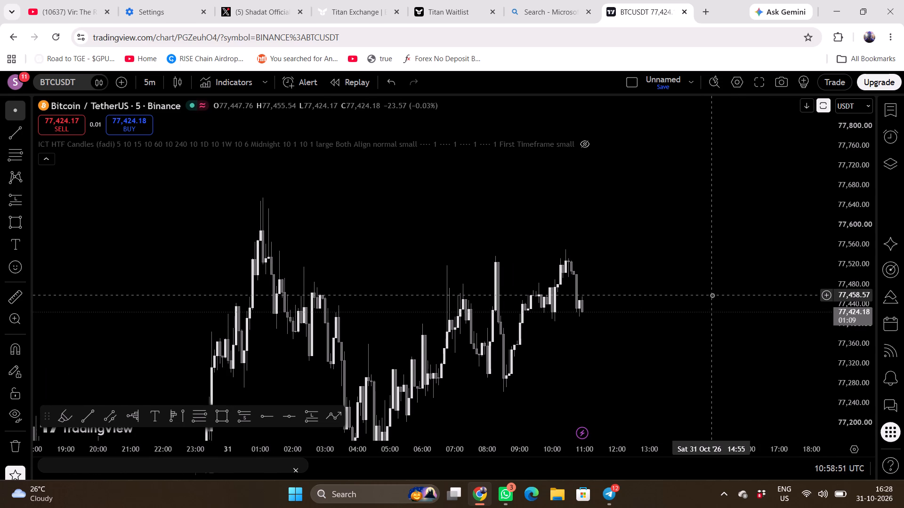
Examine the latest 5-minute BTCUSDT candles and the swings between about 00:00 and 11:00 on 31 October.
{"action": "scroll", "coordinate": [712, 295], "scroll_direction": "up", "scroll_amount": 1}
{"action": "left_click", "coordinate": [712, 295]}
{"action": "left_click_drag", "start_coordinate": [712, 295], "coordinate": [637, 281]}
{"action": "scroll", "coordinate": [678, 279], "scroll_direction": "up", "scroll_amount": 1}
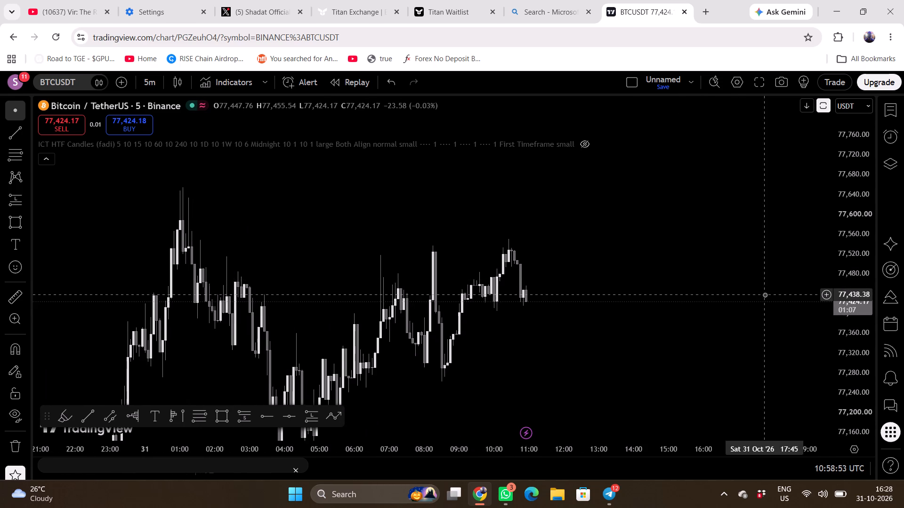
{"action": "scroll", "coordinate": [862, 275], "scroll_direction": "up", "scroll_amount": 3}
{"action": "scroll", "coordinate": [740, 277], "scroll_direction": "right", "scroll_amount": 1}
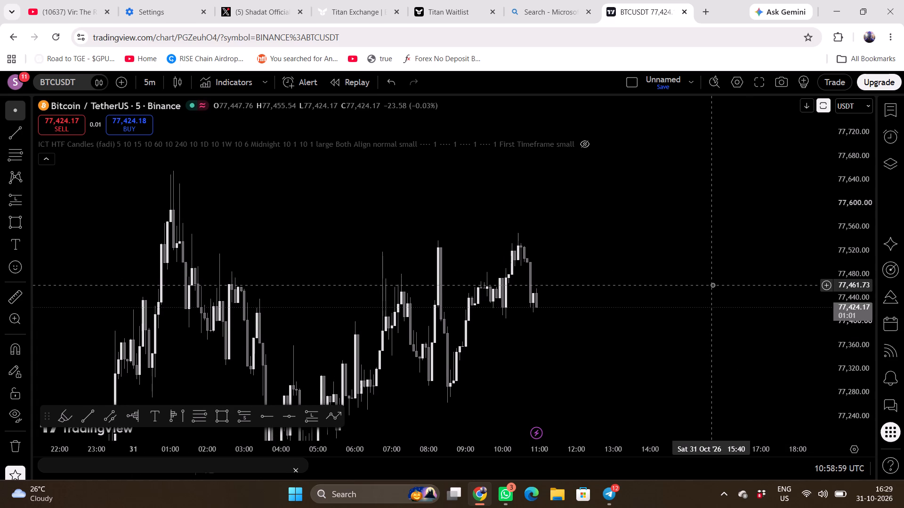
{"action": "scroll", "coordinate": [657, 278], "scroll_direction": "right", "scroll_amount": 1}
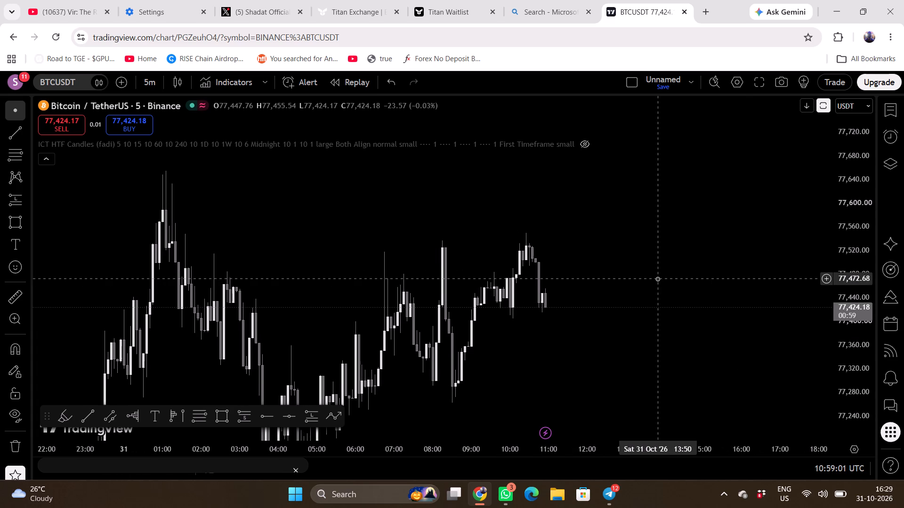
{"action": "left_click_drag", "start_coordinate": [431, 377], "coordinate": [454, 262]}
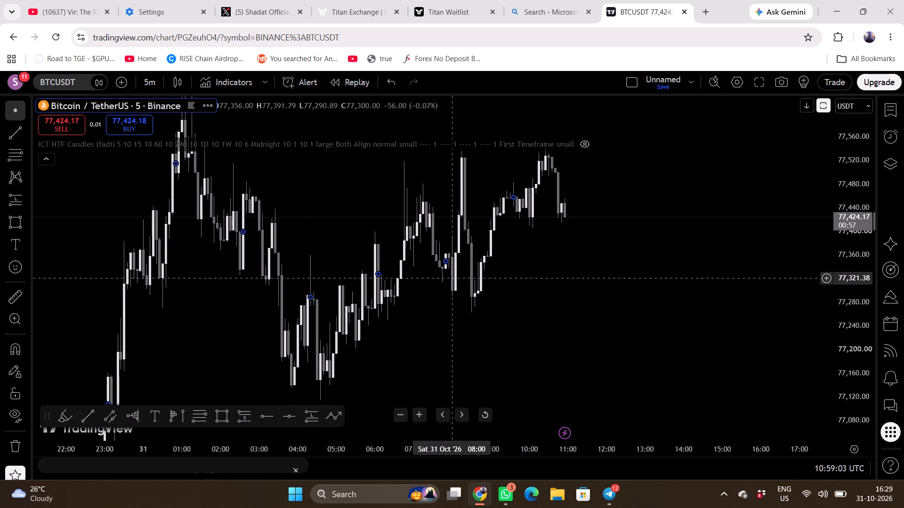
{"action": "left_click_drag", "start_coordinate": [454, 262], "coordinate": [455, 257]}
{"action": "left_click_drag", "start_coordinate": [553, 261], "coordinate": [551, 292]}
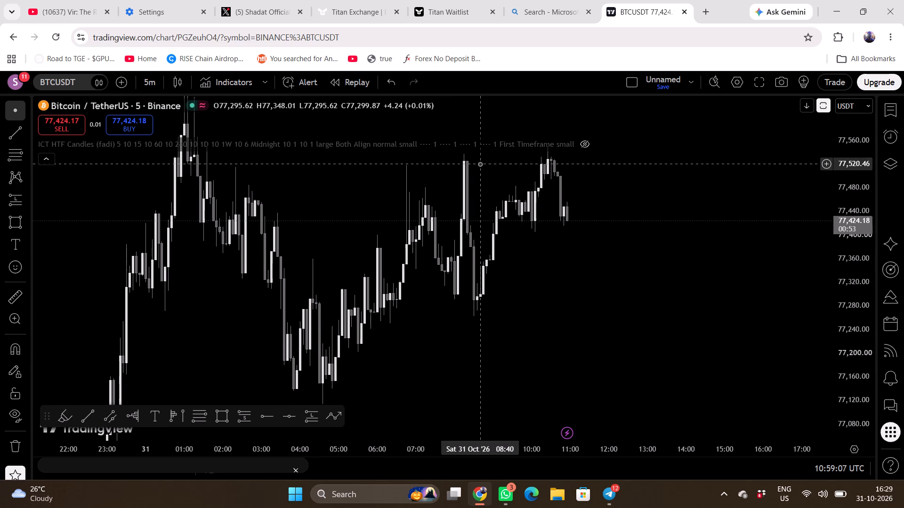
Draw a rectangle over the recent consolidation, from 07:55 to about 13:25 and between about 77,300 and 77,540.
{"action": "scroll", "coordinate": [574, 276], "scroll_direction": "up", "scroll_amount": 1}
{"action": "left_click_drag", "start_coordinate": [597, 277], "coordinate": [567, 334]}
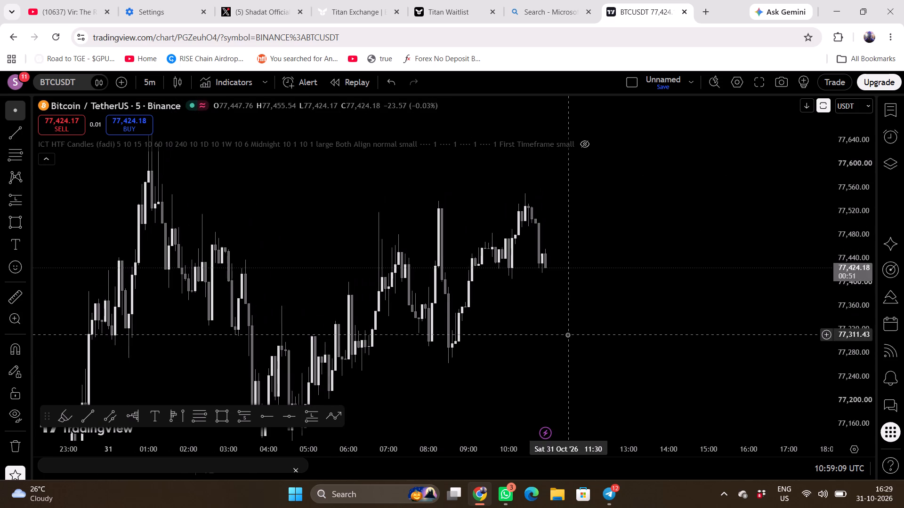
{"action": "scroll", "coordinate": [593, 313], "scroll_direction": "right", "scroll_amount": 1}
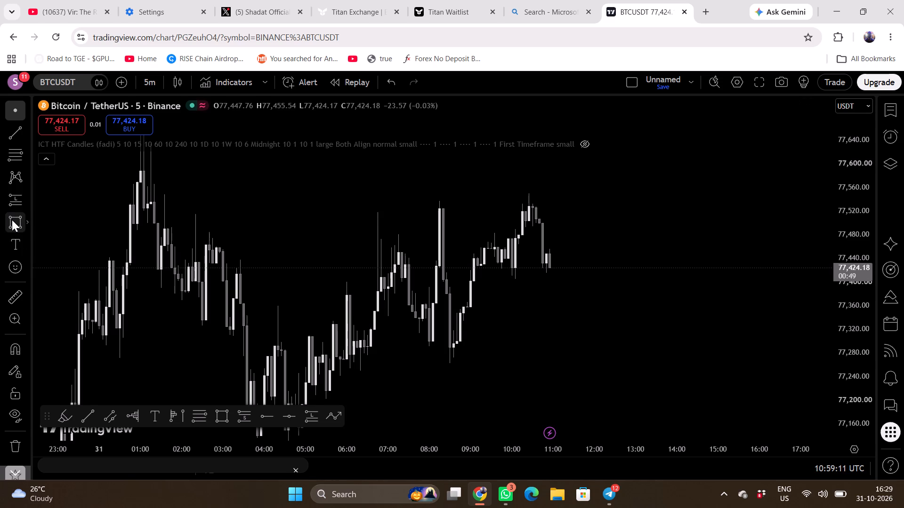
{"action": "left_click", "coordinate": [12, 220]}
{"action": "left_click_drag", "start_coordinate": [426, 341], "coordinate": [621, 194]}
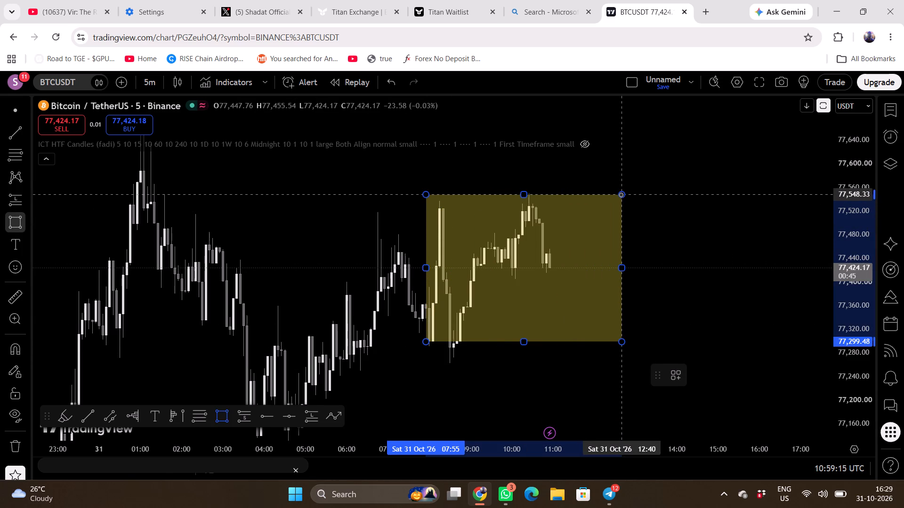
{"action": "left_click_drag", "start_coordinate": [621, 194], "coordinate": [652, 199]}
{"action": "left_click", "coordinate": [652, 199]}
Draw a rising trend line from the 04:40 low at about 77,112 along the 08:30 low to about 12:30.
{"action": "left_click_drag", "start_coordinate": [783, 256], "coordinate": [743, 213]}
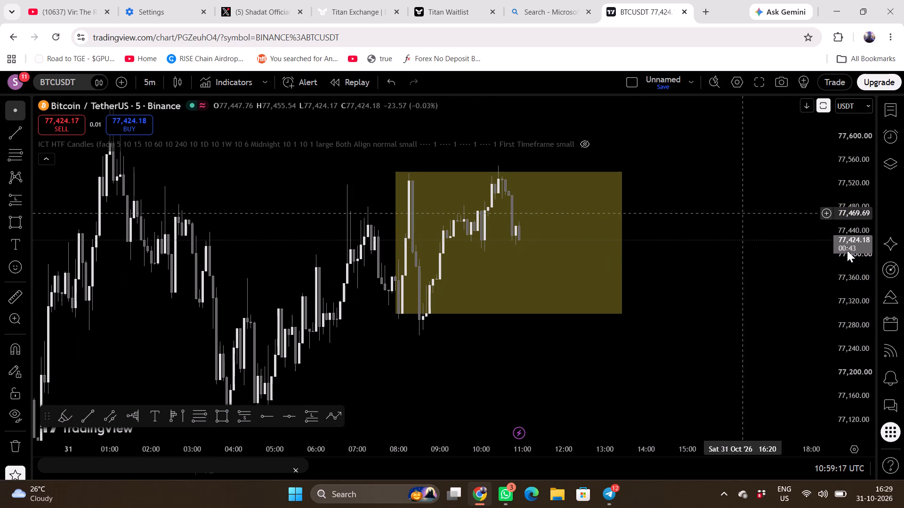
{"action": "scroll", "coordinate": [867, 261], "scroll_direction": "down", "scroll_amount": 8}
{"action": "scroll", "coordinate": [661, 323], "scroll_direction": "down", "scroll_amount": 4}
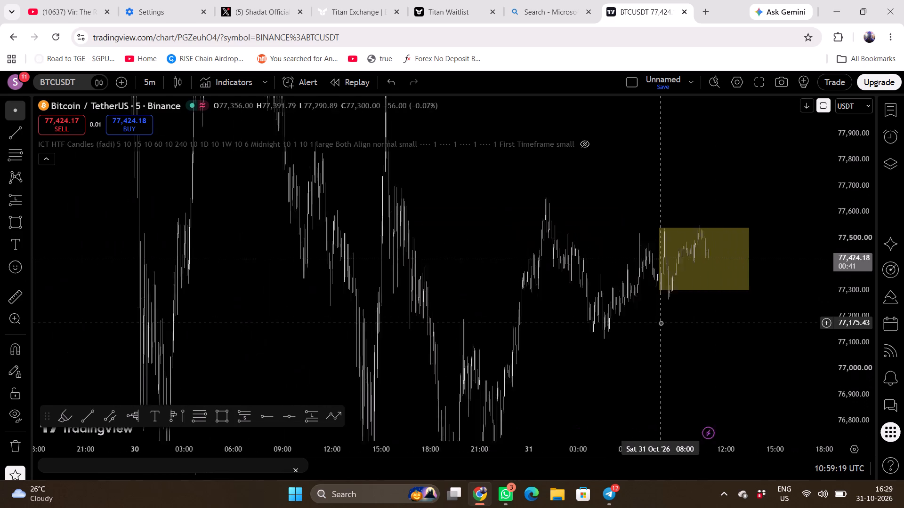
{"action": "left_click_drag", "start_coordinate": [753, 339], "coordinate": [558, 335]}
{"action": "scroll", "coordinate": [670, 339], "scroll_direction": "up", "scroll_amount": 5}
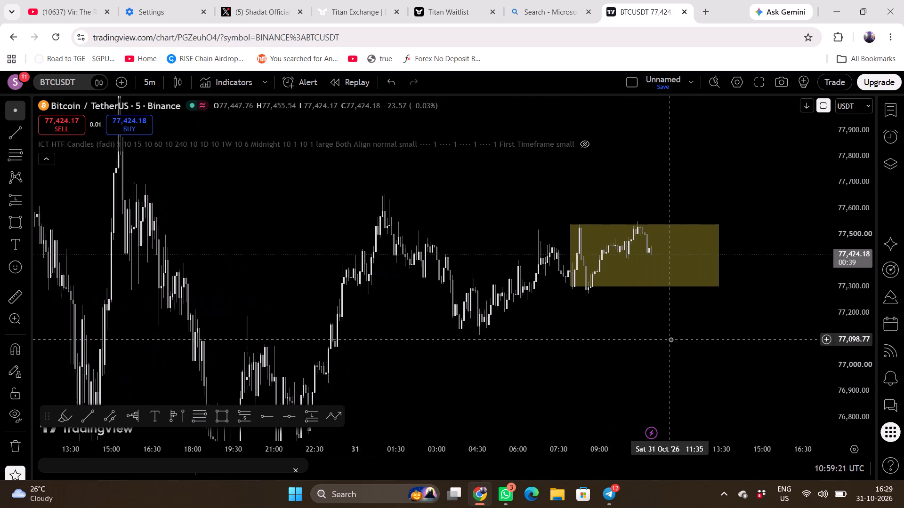
{"action": "left_click_drag", "start_coordinate": [633, 315], "coordinate": [648, 168]}
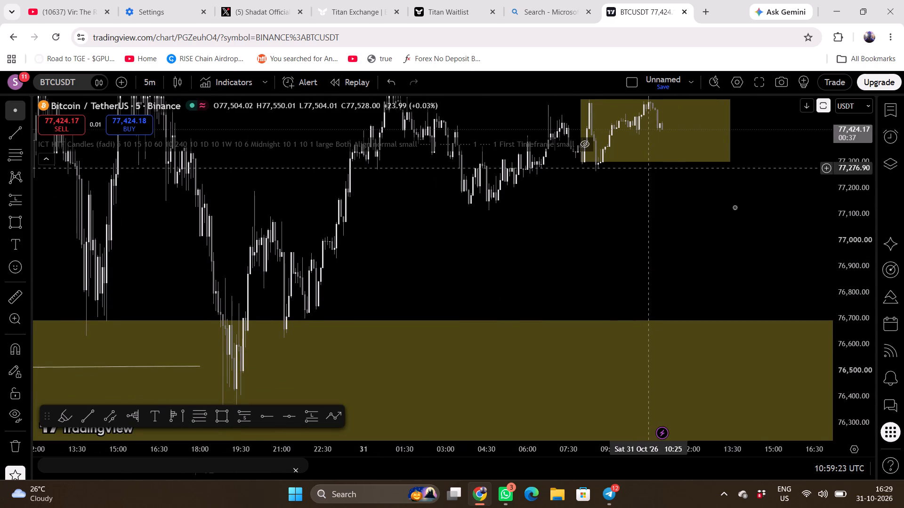
{"action": "scroll", "coordinate": [860, 274], "scroll_direction": "down", "scroll_amount": 2}
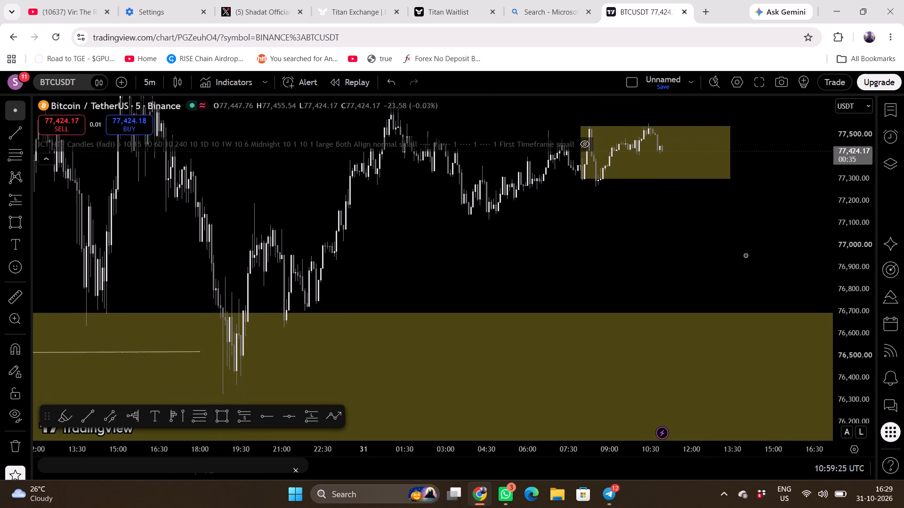
{"action": "left_click_drag", "start_coordinate": [745, 255], "coordinate": [656, 333]}
{"action": "scroll", "coordinate": [691, 317], "scroll_direction": "up", "scroll_amount": 1}
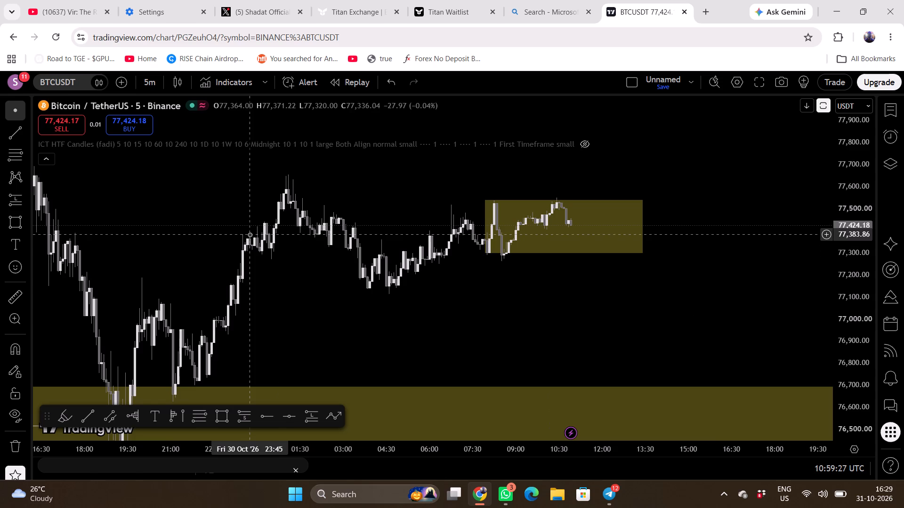
{"action": "left_click", "coordinate": [8, 133]}
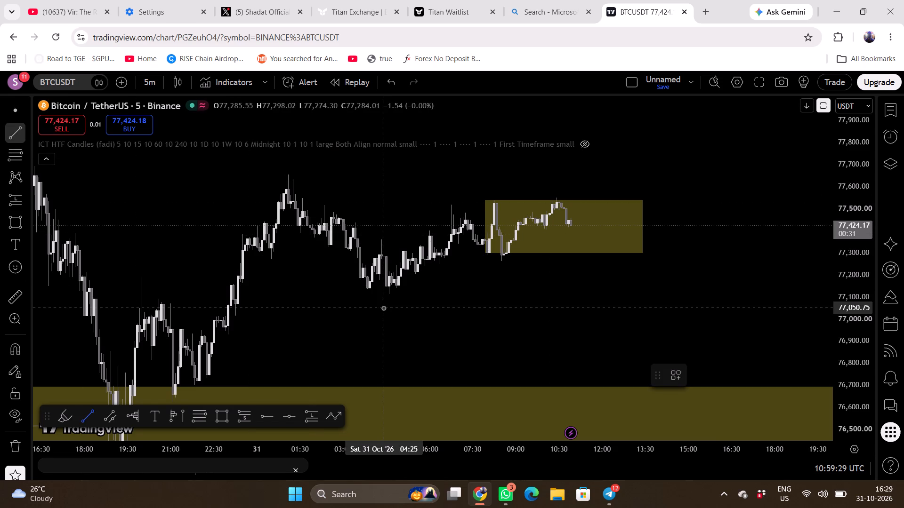
{"action": "left_click_drag", "start_coordinate": [391, 294], "coordinate": [654, 242]}
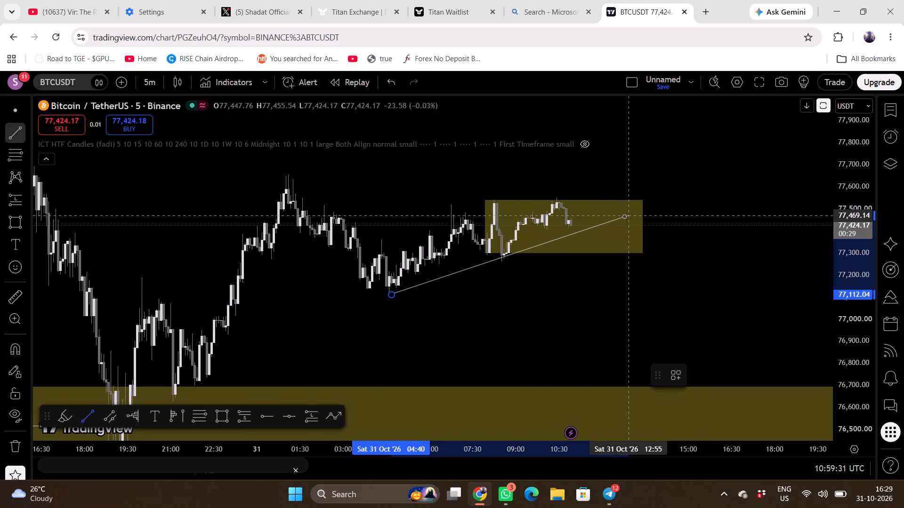
{"action": "left_click", "coordinate": [616, 223]}
{"action": "left_click", "coordinate": [561, 325]}
Examine the wider price structure since 30 October against the two upper horizontal levels and the large lower zone.
{"action": "scroll", "coordinate": [561, 323], "scroll_direction": "down", "scroll_amount": 2}
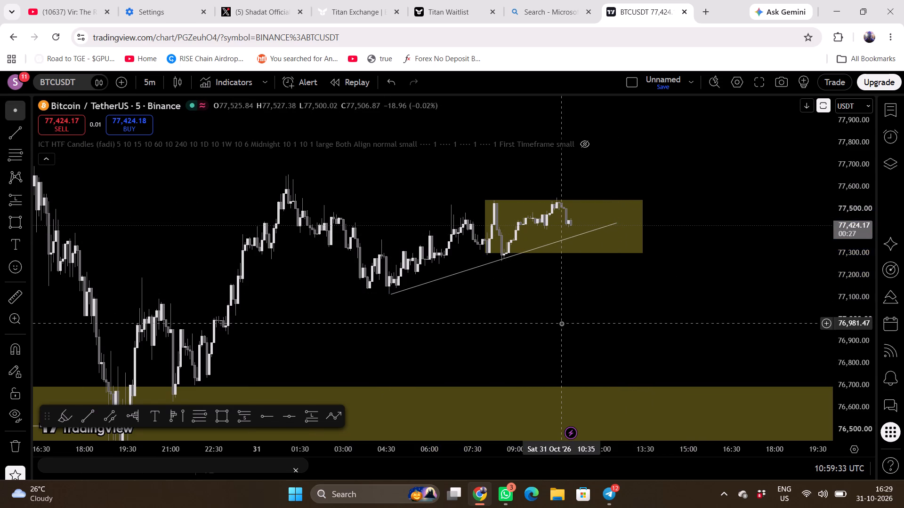
{"action": "scroll", "coordinate": [561, 323], "scroll_direction": "down", "scroll_amount": 3}
{"action": "scroll", "coordinate": [854, 299], "scroll_direction": "down", "scroll_amount": 4}
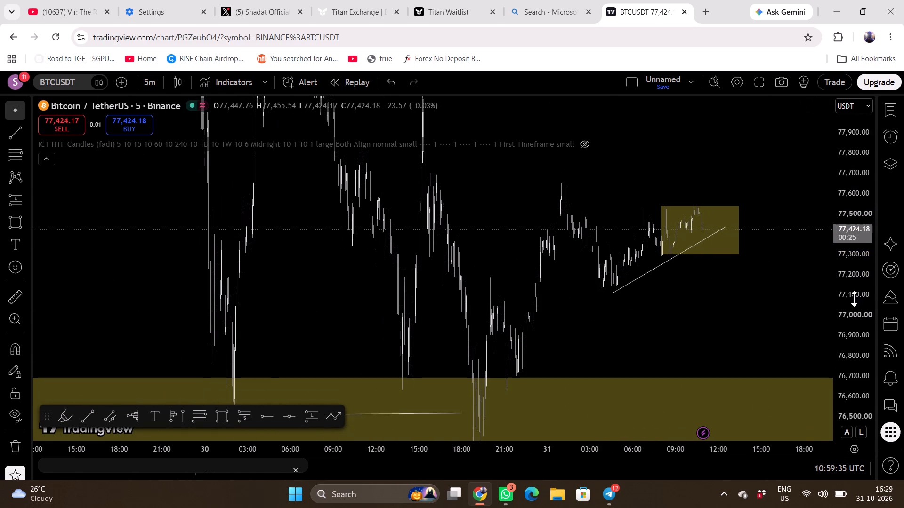
{"action": "scroll", "coordinate": [854, 299], "scroll_direction": "down", "scroll_amount": 1}
{"action": "triple_click", "coordinate": [744, 296]}
{"action": "left_click_drag", "start_coordinate": [744, 296], "coordinate": [732, 299]}
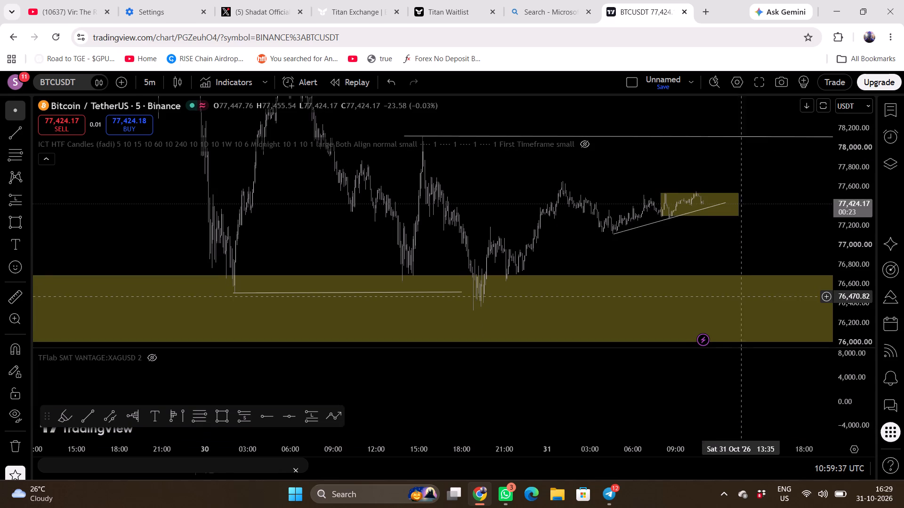
{"action": "left_click_drag", "start_coordinate": [732, 299], "coordinate": [703, 310]}
{"action": "left_click_drag", "start_coordinate": [749, 250], "coordinate": [681, 356]}
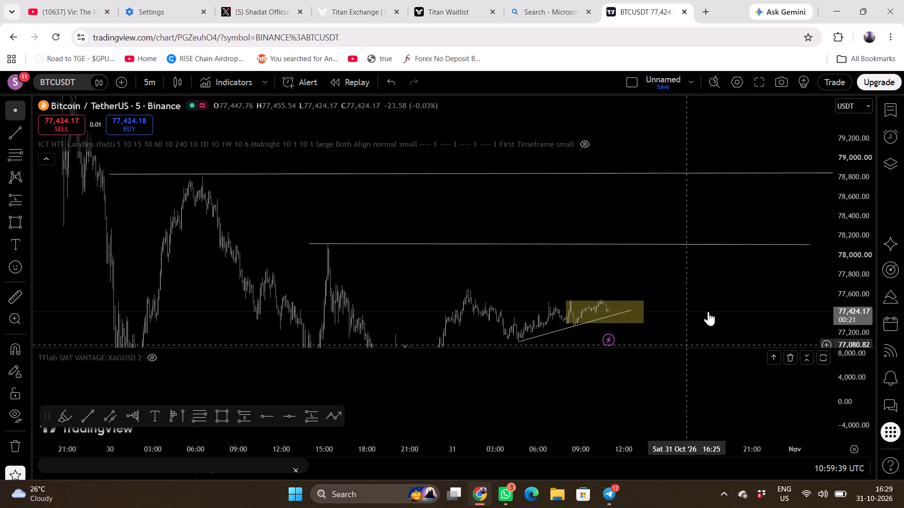
{"action": "double_click", "coordinate": [708, 311]}
{"action": "double_click", "coordinate": [725, 303]}
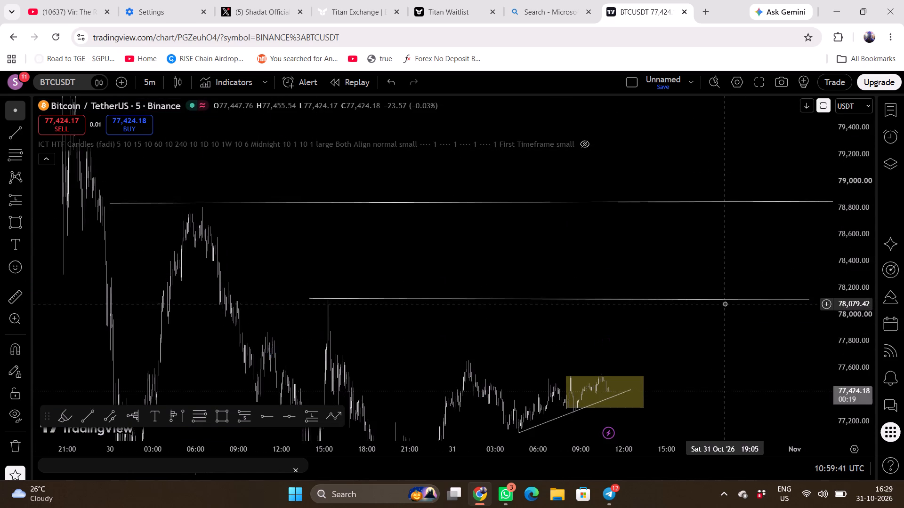
{"action": "left_click_drag", "start_coordinate": [703, 309], "coordinate": [737, 239]}
{"action": "left_click", "coordinate": [737, 239]}
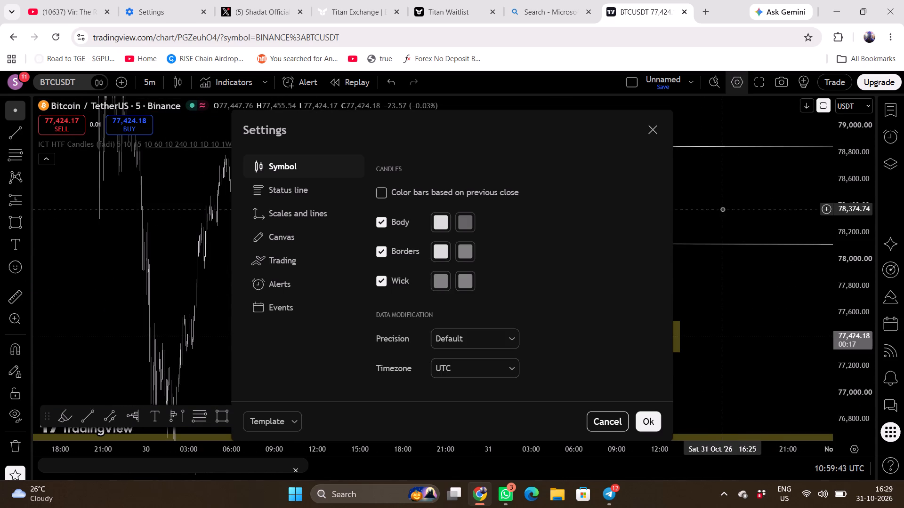
{"action": "left_click", "coordinate": [722, 209]}
{"action": "left_click", "coordinate": [654, 134]}
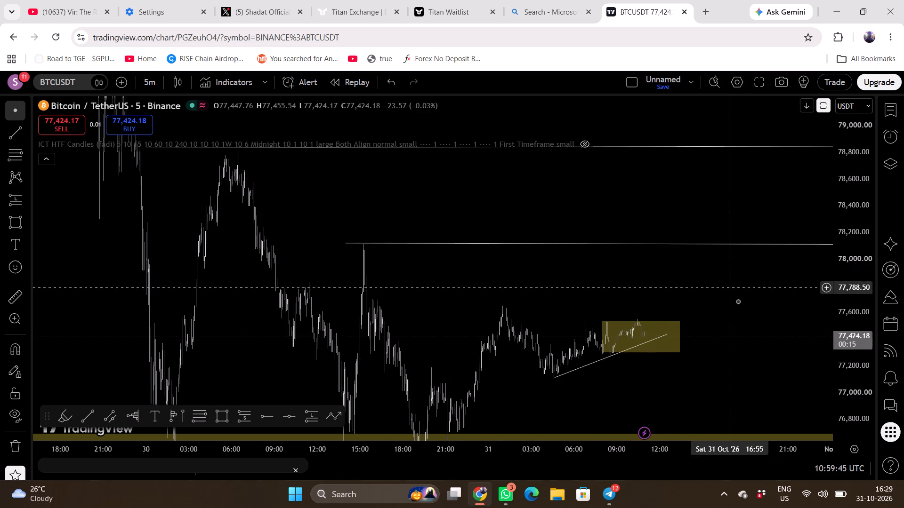
Place a long position at 11:00 with entry about 77,416, stop about 77,263 and target about 78,115 at the horizontal level.
{"action": "scroll", "coordinate": [738, 301], "scroll_direction": "up", "scroll_amount": 4}
{"action": "scroll", "coordinate": [852, 324], "scroll_direction": "up", "scroll_amount": 4}
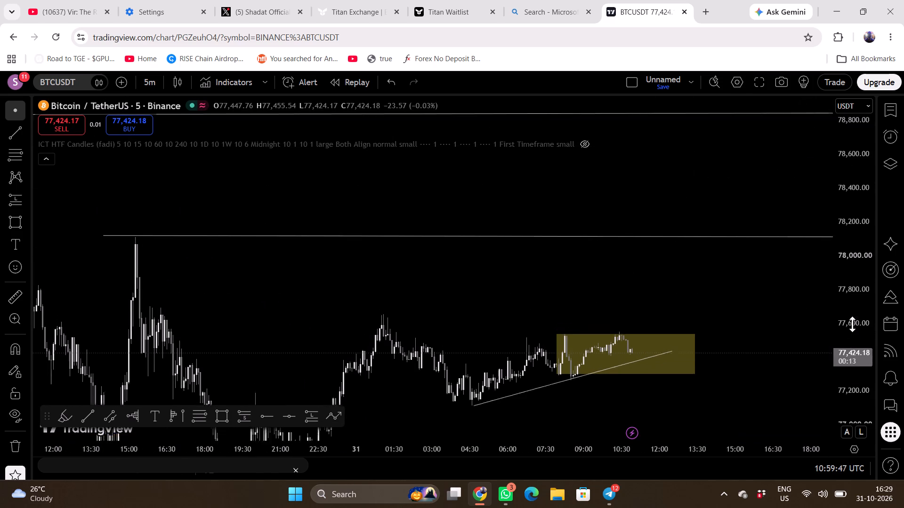
{"action": "left_click_drag", "start_coordinate": [743, 359], "coordinate": [728, 253]}
{"action": "scroll", "coordinate": [754, 285], "scroll_direction": "up", "scroll_amount": 1}
{"action": "left_click_drag", "start_coordinate": [732, 280], "coordinate": [718, 315]}
{"action": "scroll", "coordinate": [742, 312], "scroll_direction": "up", "scroll_amount": 1}
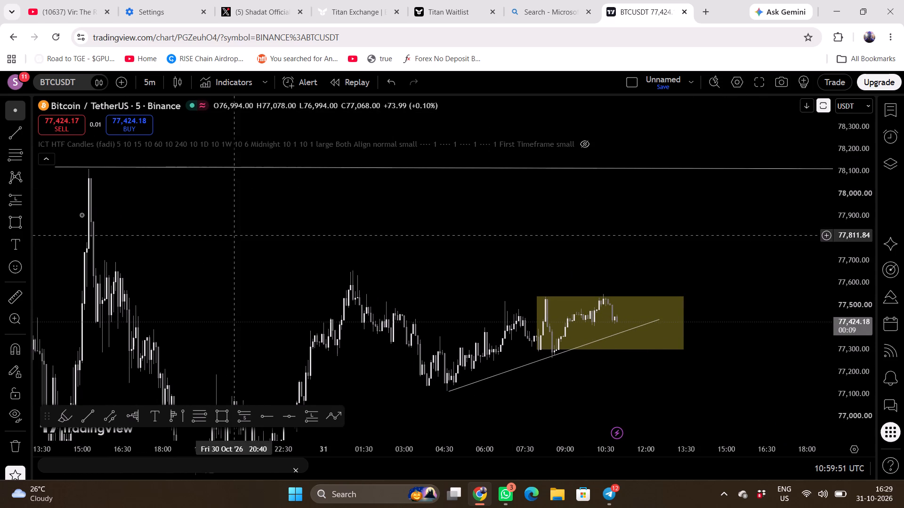
{"action": "left_click", "coordinate": [10, 196]}
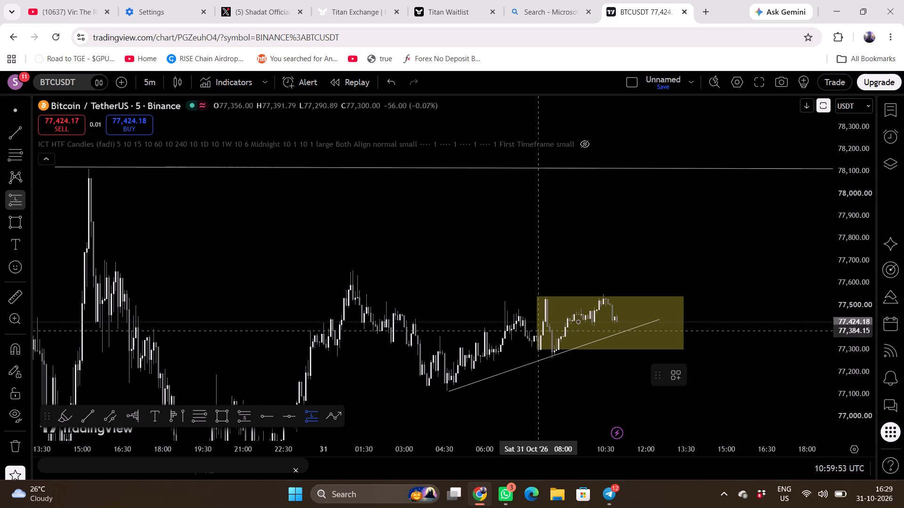
{"action": "left_click", "coordinate": [619, 324]}
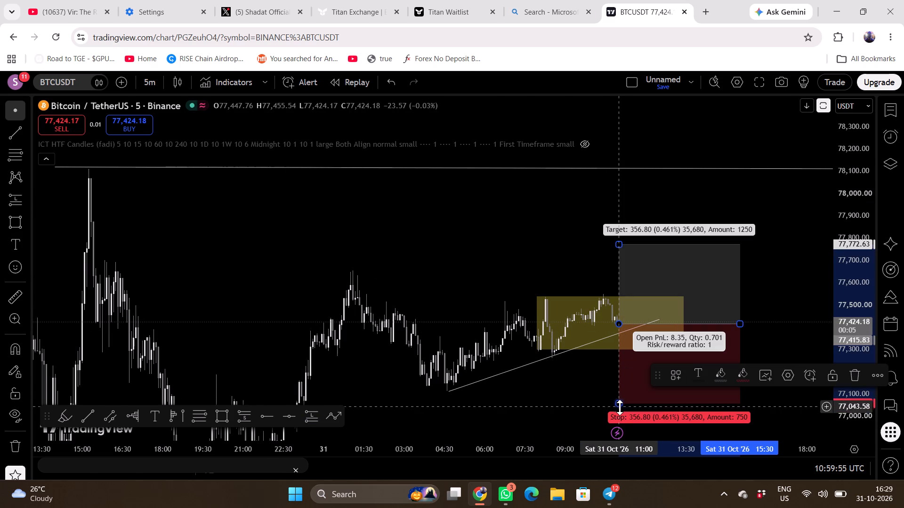
{"action": "left_click_drag", "start_coordinate": [620, 406], "coordinate": [631, 357]}
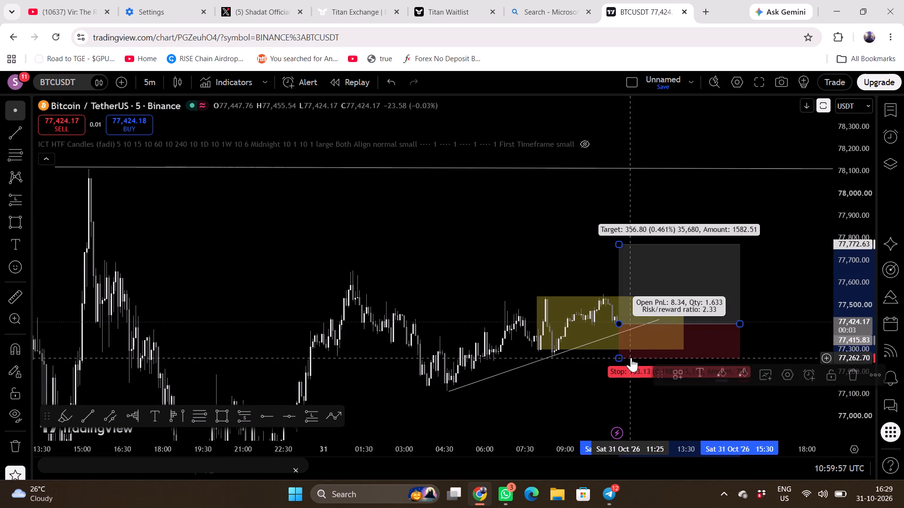
{"action": "left_click_drag", "start_coordinate": [619, 246], "coordinate": [623, 177]}
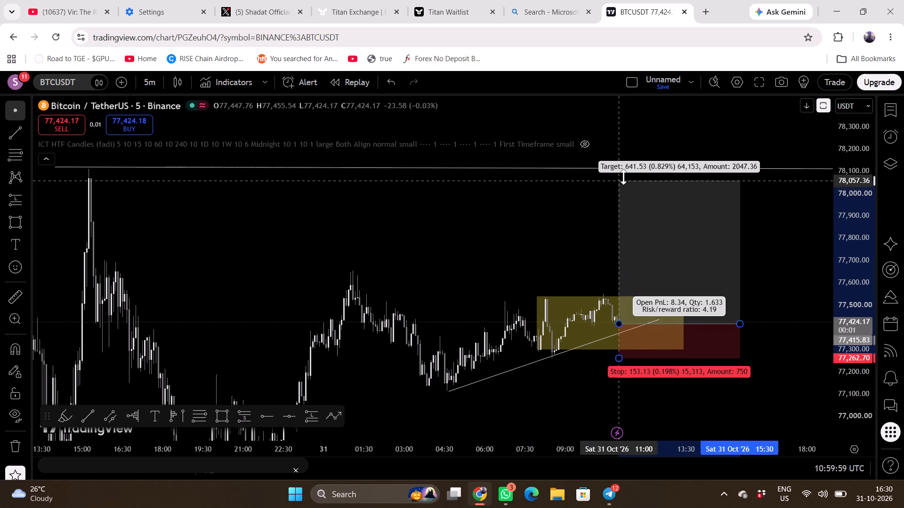
{"action": "left_click_drag", "start_coordinate": [623, 177], "coordinate": [624, 168]}
{"action": "left_click", "coordinate": [762, 247]}
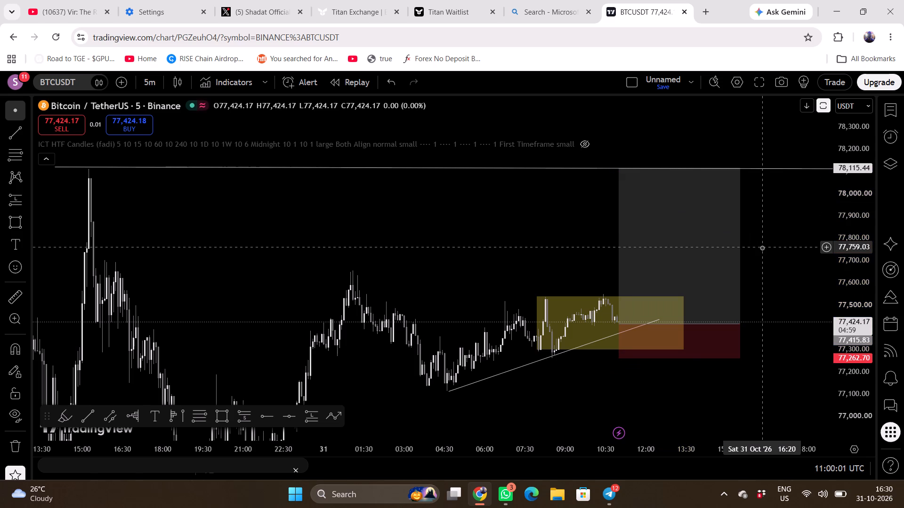
Shorten the long position's time span so it ends at about 13:35.
{"action": "left_click_drag", "start_coordinate": [741, 324], "coordinate": [702, 326]}
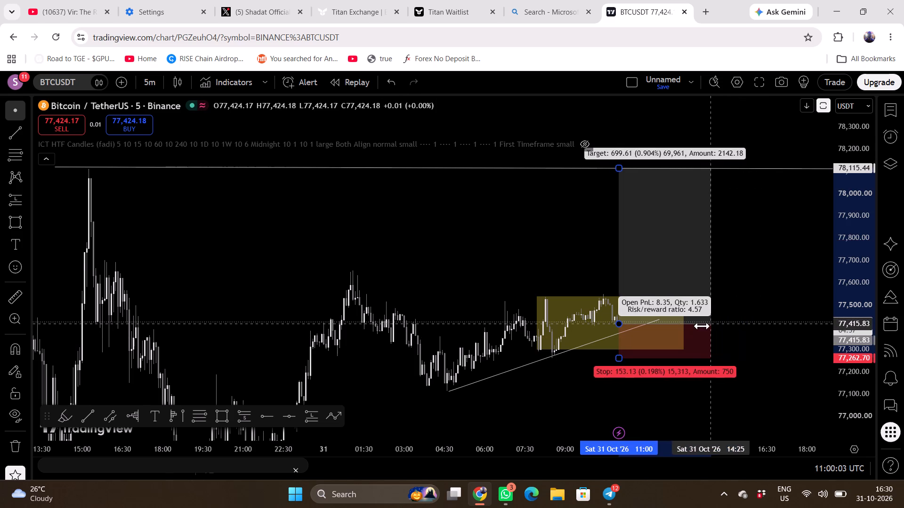
{"action": "left_click_drag", "start_coordinate": [702, 326], "coordinate": [689, 327]}
{"action": "left_click", "coordinate": [725, 313]}
Add a fixed range volume profile from the 04:35 low to 10:40, just before the long position's entry.
{"action": "scroll", "coordinate": [725, 313], "scroll_direction": "up", "scroll_amount": 1}
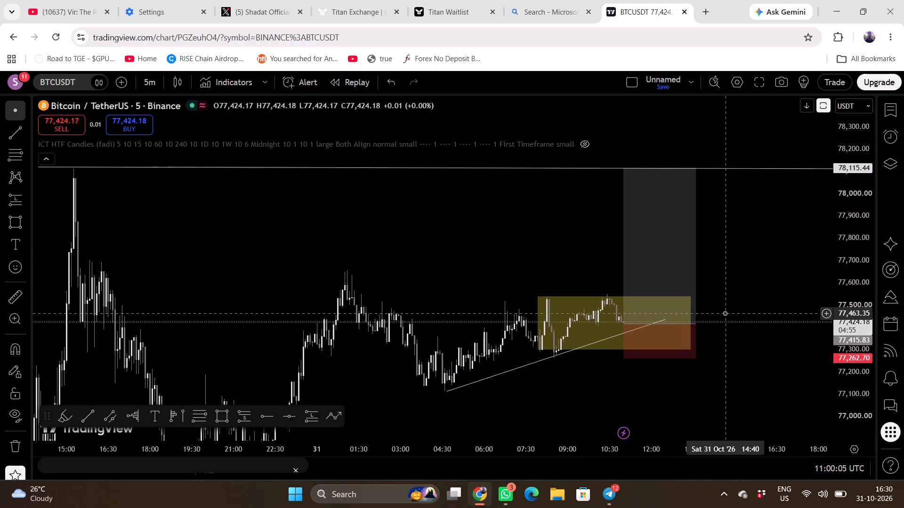
{"action": "scroll", "coordinate": [760, 303], "scroll_direction": "up", "scroll_amount": 1}
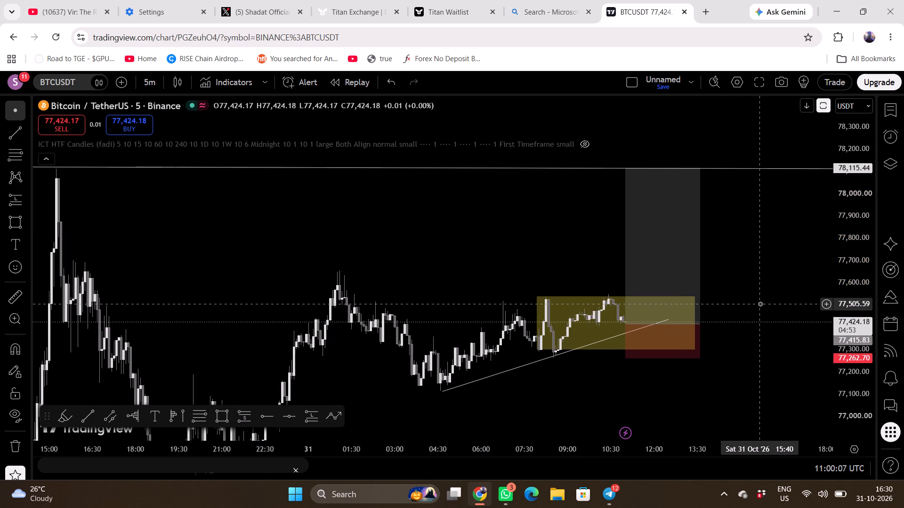
{"action": "left_click_drag", "start_coordinate": [777, 336], "coordinate": [783, 282]}
{"action": "left_click_drag", "start_coordinate": [604, 363], "coordinate": [577, 365]}
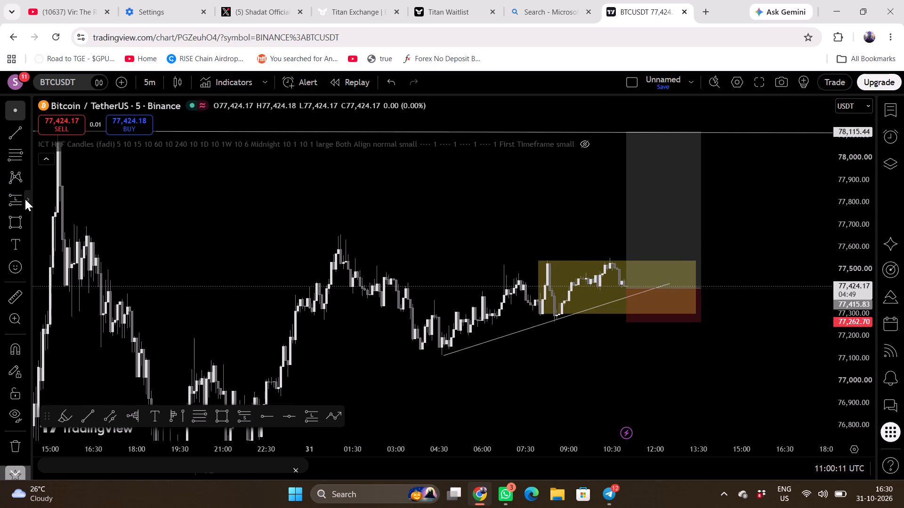
{"action": "left_click", "coordinate": [25, 199]}
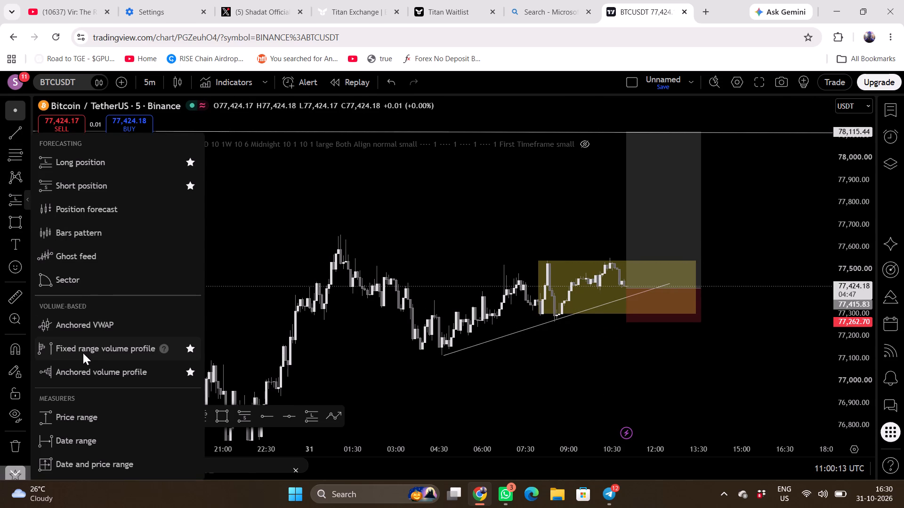
{"action": "left_click", "coordinate": [84, 349]}
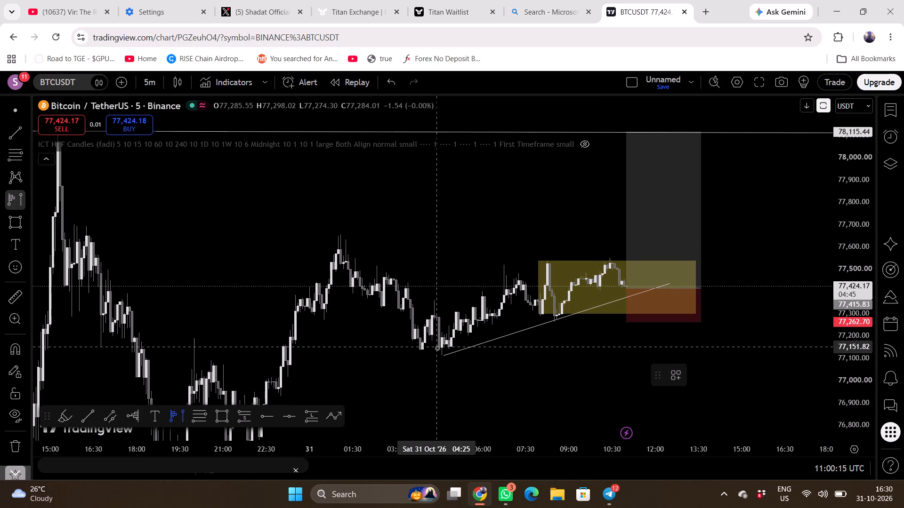
{"action": "left_click_drag", "start_coordinate": [442, 354], "coordinate": [616, 255]}
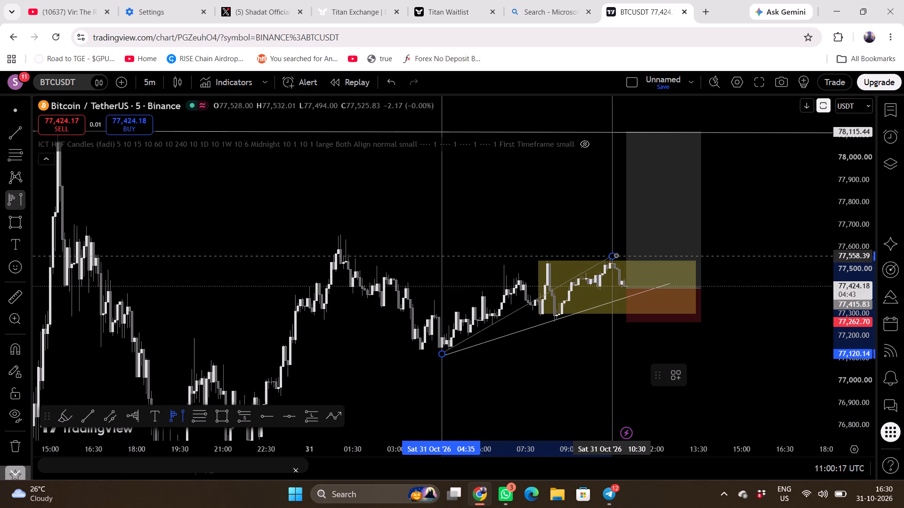
{"action": "left_click_drag", "start_coordinate": [616, 255], "coordinate": [617, 255]}
{"action": "left_click", "coordinate": [617, 255]}
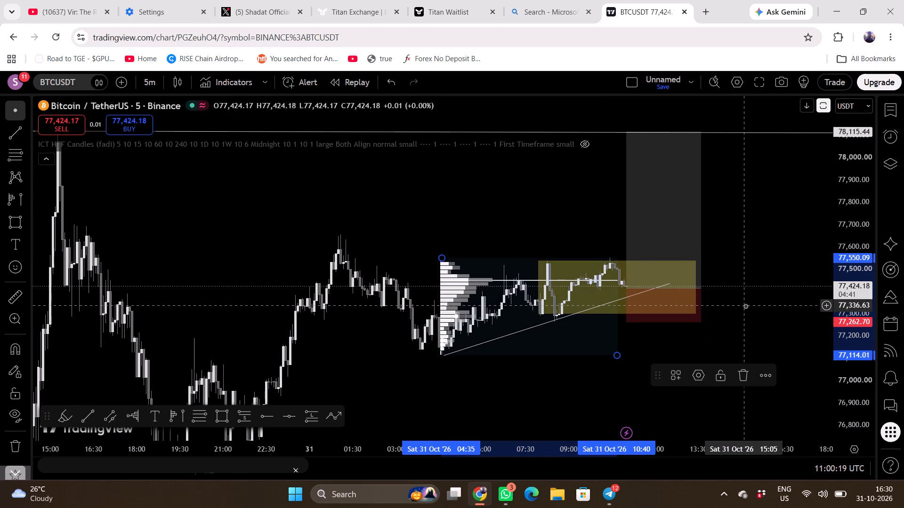
Examine the volume profile and its point-of-control line against the yellow zone, rising trend line and long position's entry and stop.
{"action": "scroll", "coordinate": [745, 306], "scroll_direction": "up", "scroll_amount": 1}
{"action": "scroll", "coordinate": [855, 276], "scroll_direction": "up", "scroll_amount": 2}
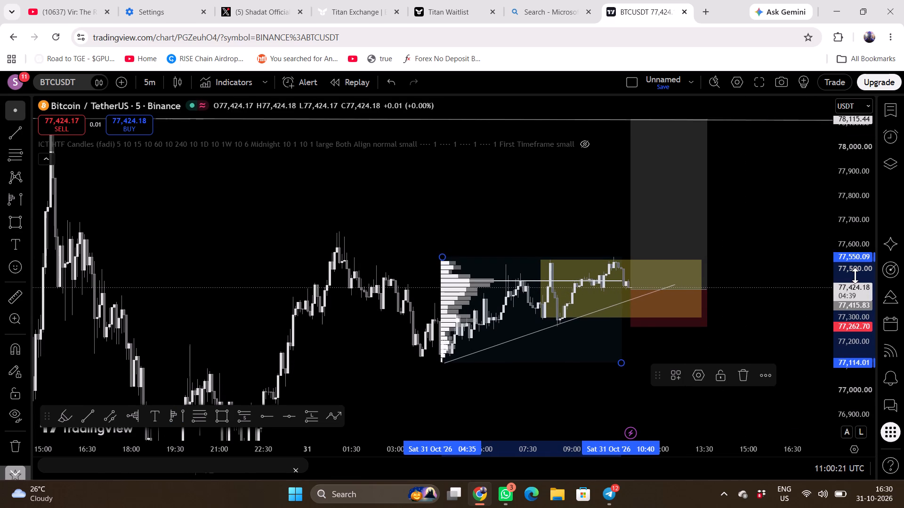
{"action": "scroll", "coordinate": [855, 276], "scroll_direction": "up", "scroll_amount": 1}
{"action": "scroll", "coordinate": [787, 303], "scroll_direction": "up", "scroll_amount": 1}
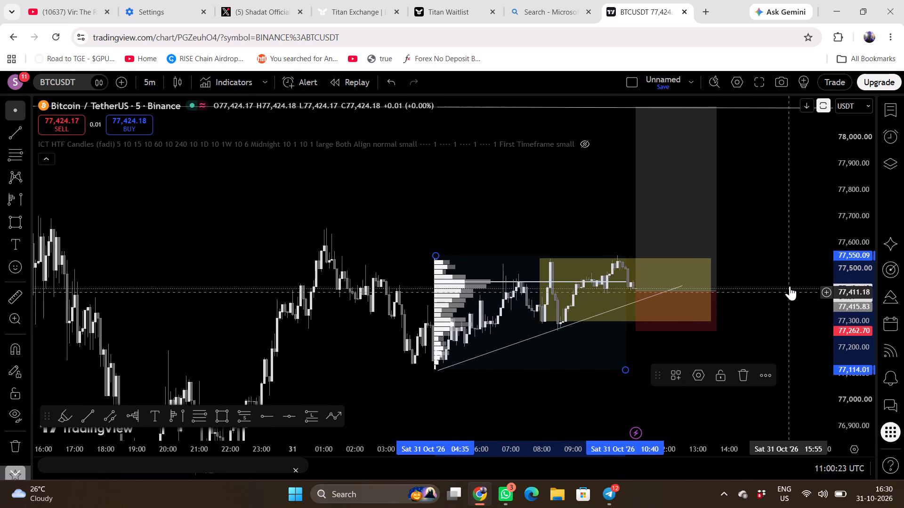
{"action": "left_click_drag", "start_coordinate": [789, 285], "coordinate": [762, 277]}
{"action": "scroll", "coordinate": [784, 274], "scroll_direction": "up", "scroll_amount": 1}
{"action": "left_click_drag", "start_coordinate": [782, 269], "coordinate": [751, 259]}
{"action": "scroll", "coordinate": [764, 264], "scroll_direction": "up", "scroll_amount": 1}
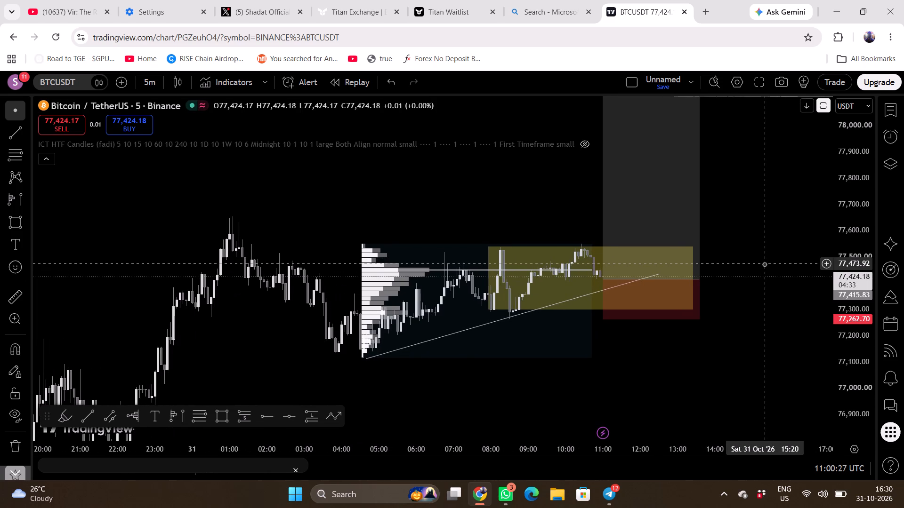
{"action": "scroll", "coordinate": [764, 264], "scroll_direction": "up", "scroll_amount": 2}
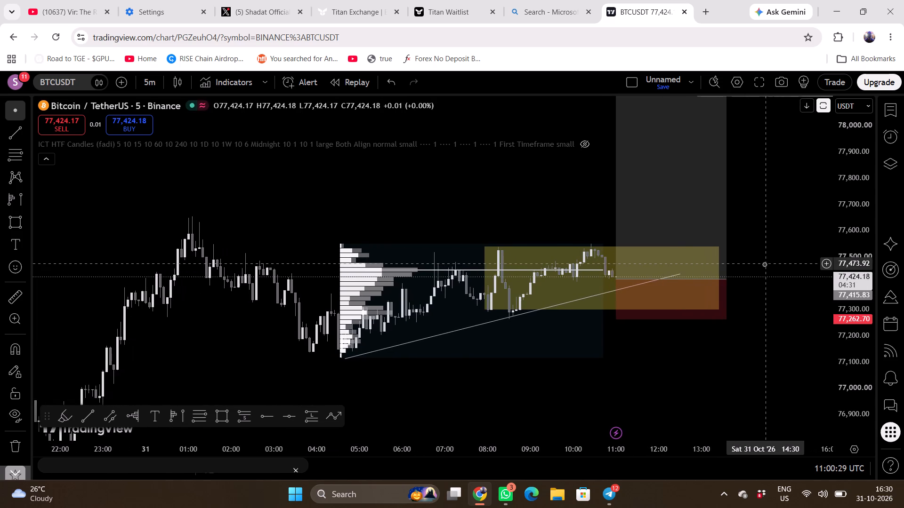
{"action": "scroll", "coordinate": [775, 255], "scroll_direction": "up", "scroll_amount": 1}
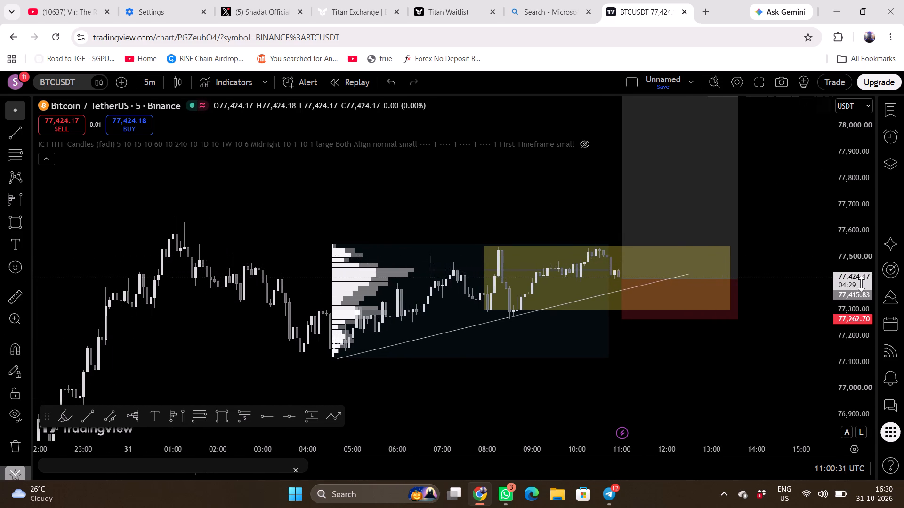
{"action": "scroll", "coordinate": [855, 284], "scroll_direction": "up", "scroll_amount": 4}
{"action": "left_click_drag", "start_coordinate": [782, 275], "coordinate": [743, 268]}
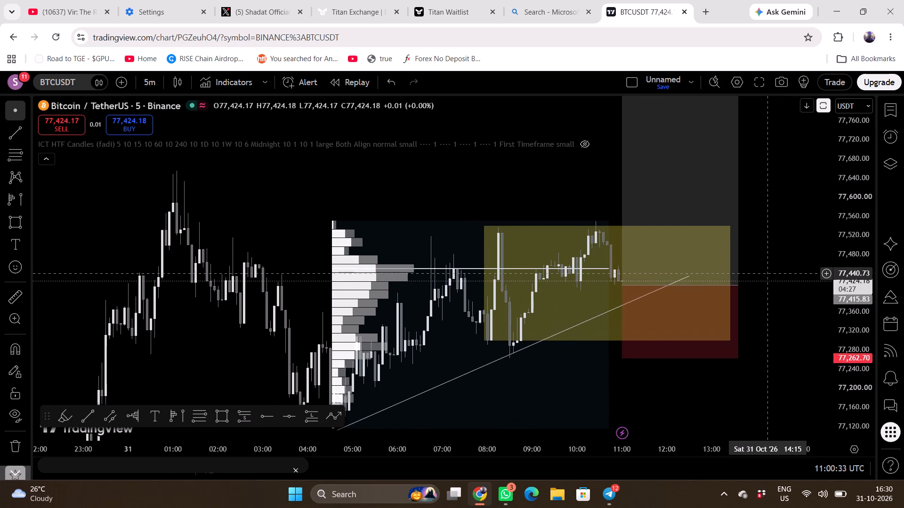
{"action": "left_click_drag", "start_coordinate": [743, 268], "coordinate": [741, 268]}
{"action": "left_click_drag", "start_coordinate": [712, 397], "coordinate": [724, 325]}
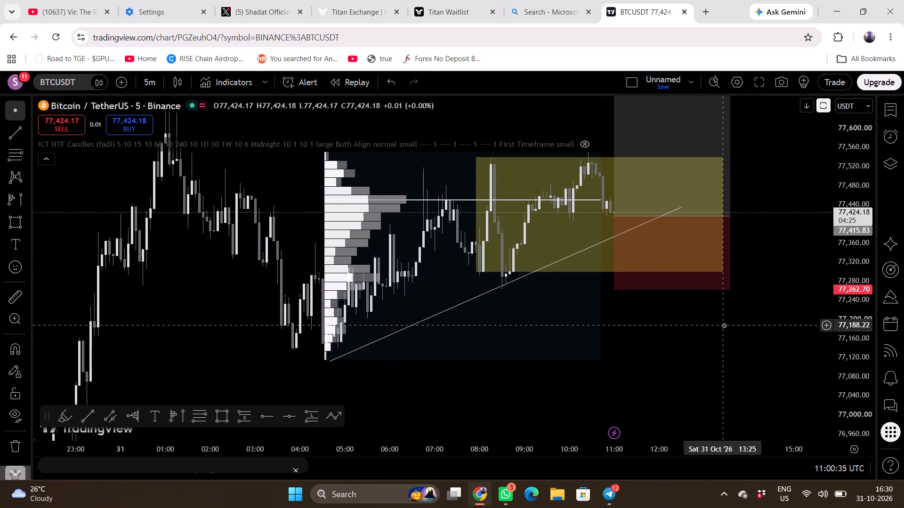
{"action": "scroll", "coordinate": [686, 386], "scroll_direction": "down", "scroll_amount": 2}
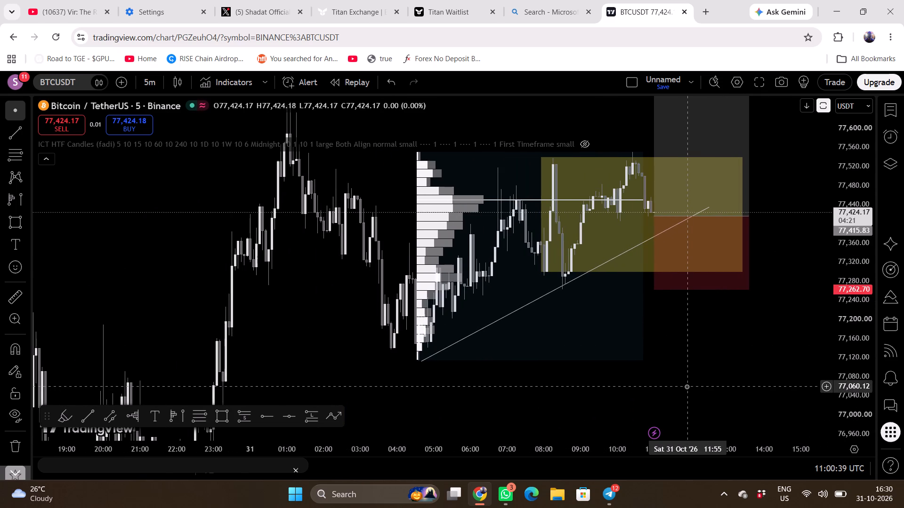
{"action": "left_click_drag", "start_coordinate": [595, 364], "coordinate": [615, 384]}
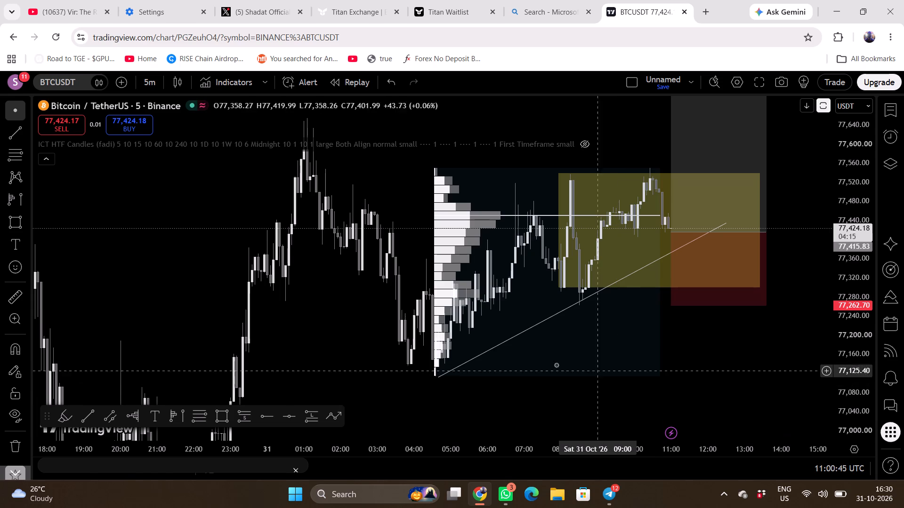
{"action": "left_click_drag", "start_coordinate": [722, 330], "coordinate": [617, 371]}
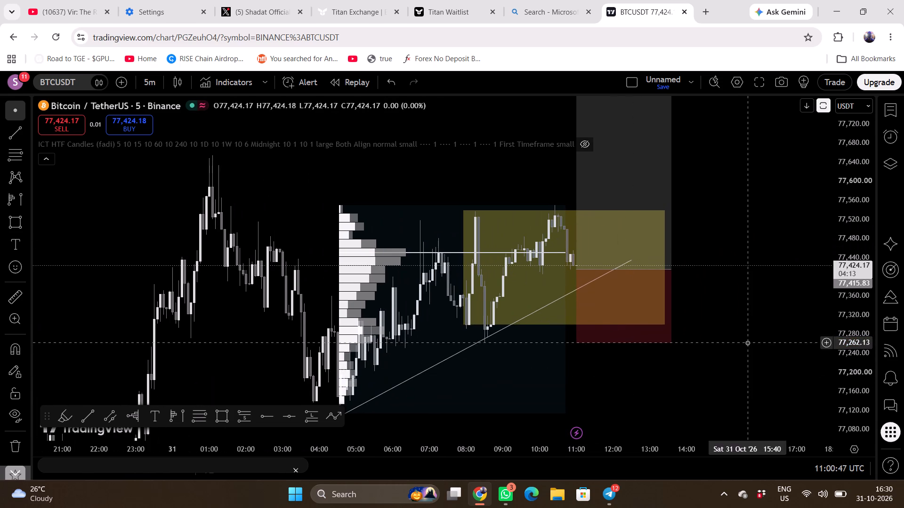
{"action": "scroll", "coordinate": [849, 292], "scroll_direction": "down", "scroll_amount": 3}
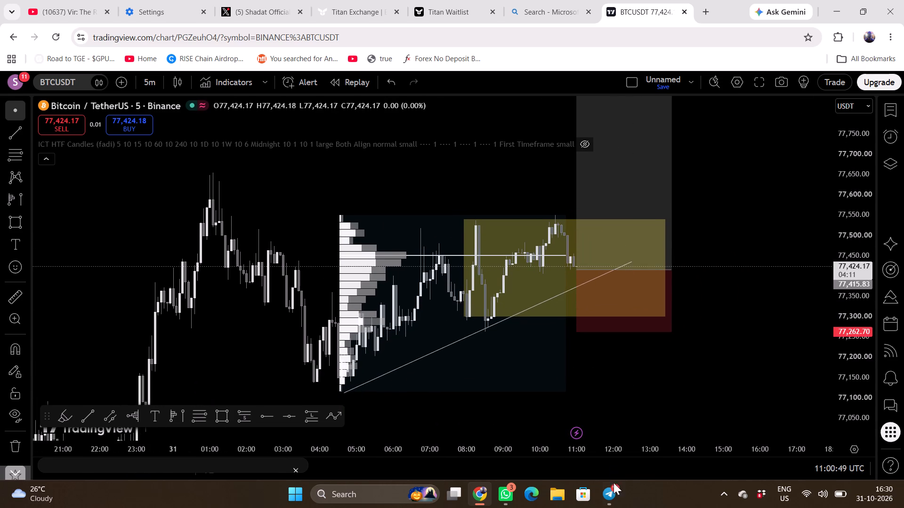
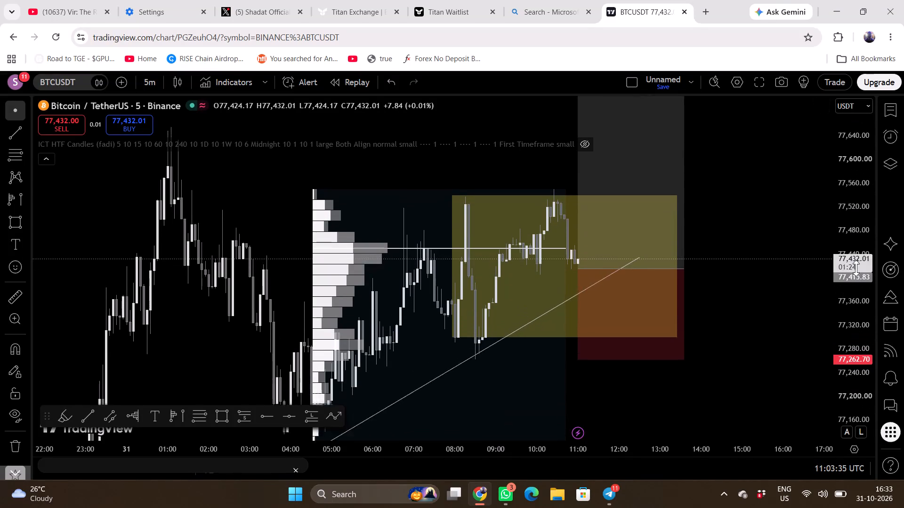
Examine the latest candles inside the yellow zone around the long position's entry and the volume profile's point-of-control line.
{"action": "scroll", "coordinate": [787, 288], "scroll_direction": "up", "scroll_amount": 1}
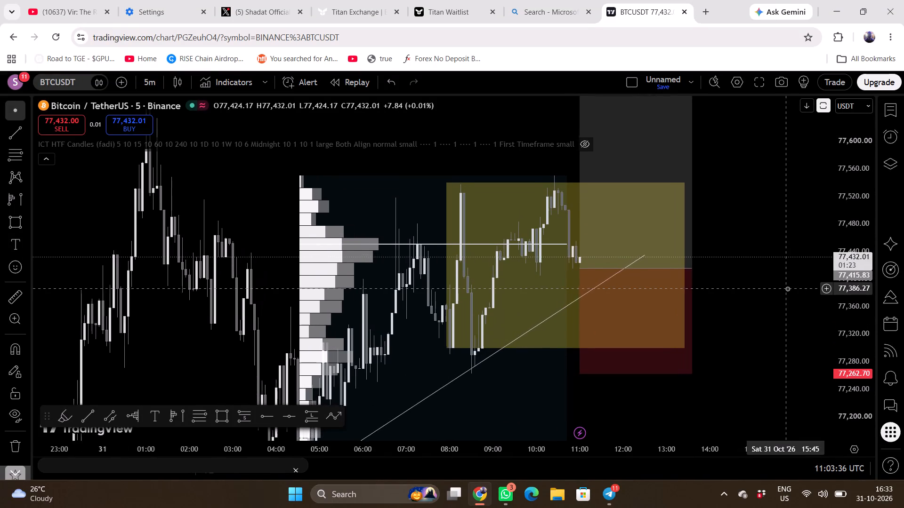
{"action": "left_click_drag", "start_coordinate": [786, 287], "coordinate": [722, 289]}
{"action": "scroll", "coordinate": [758, 291], "scroll_direction": "right", "scroll_amount": 1}
{"action": "scroll", "coordinate": [758, 291], "scroll_direction": "up", "scroll_amount": 1}
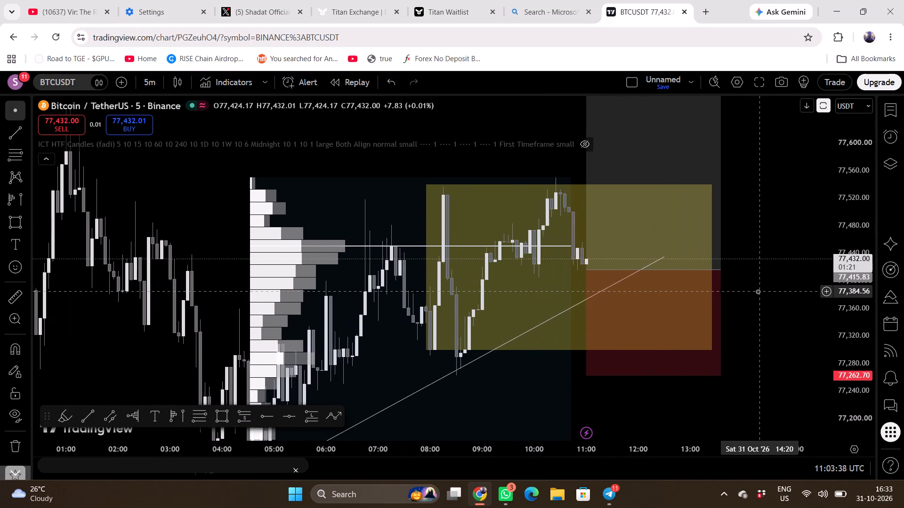
{"action": "scroll", "coordinate": [758, 291], "scroll_direction": "up", "scroll_amount": 1}
{"action": "left_click_drag", "start_coordinate": [773, 206], "coordinate": [758, 321]}
{"action": "scroll", "coordinate": [788, 283], "scroll_direction": "down", "scroll_amount": 1}
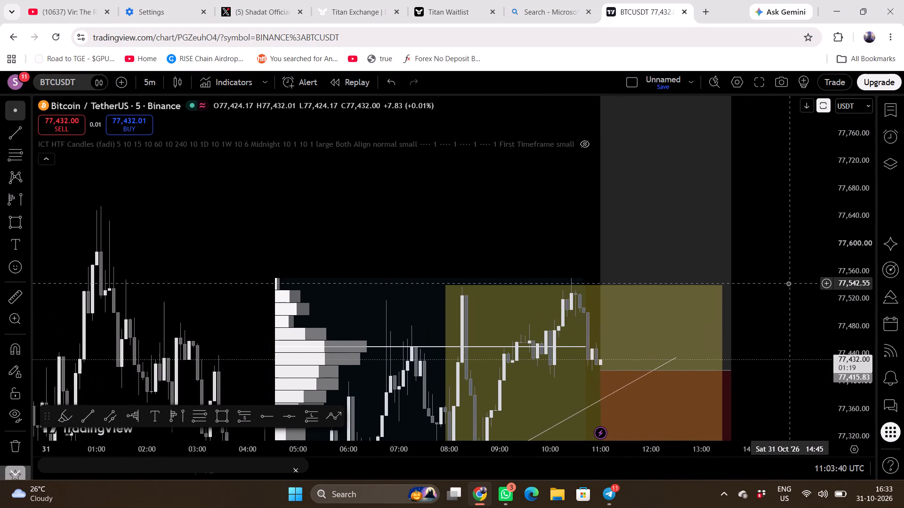
{"action": "scroll", "coordinate": [794, 285], "scroll_direction": "up", "scroll_amount": 1}
{"action": "scroll", "coordinate": [855, 277], "scroll_direction": "up", "scroll_amount": 4}
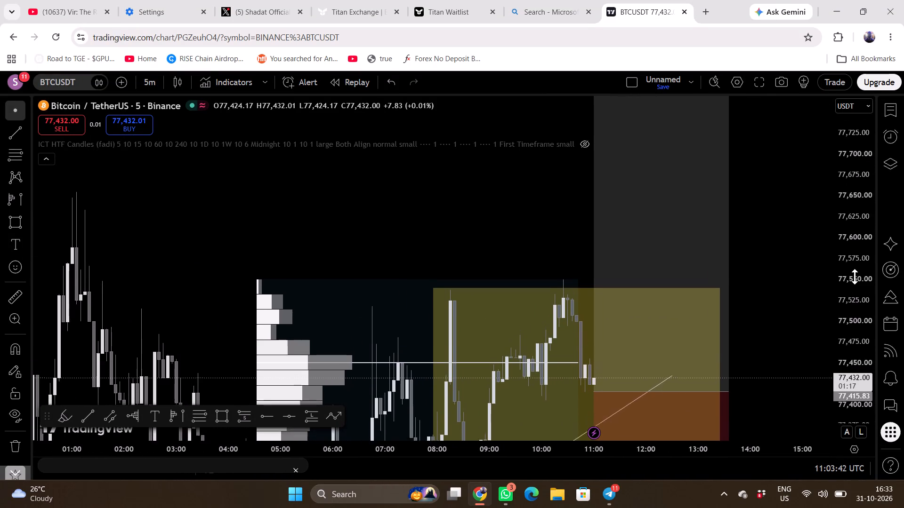
{"action": "left_click_drag", "start_coordinate": [783, 304], "coordinate": [699, 255]}
{"action": "scroll", "coordinate": [748, 259], "scroll_direction": "up", "scroll_amount": 1}
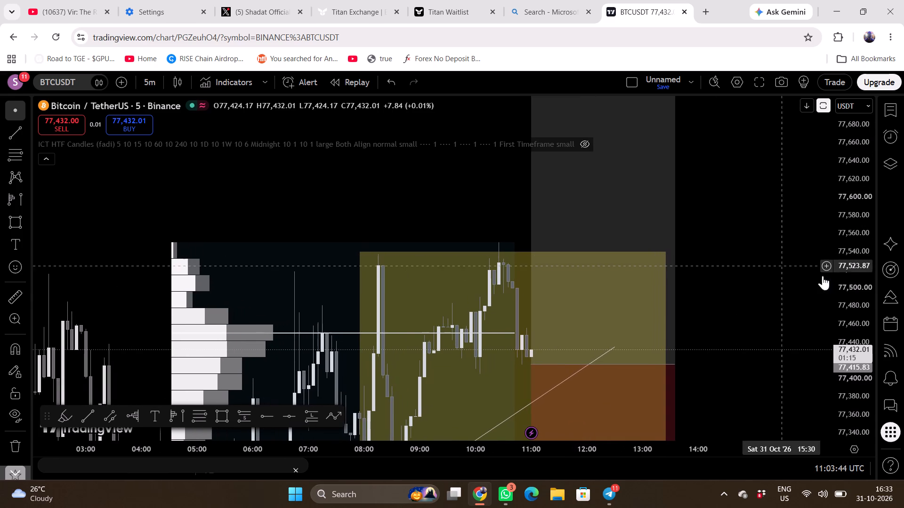
{"action": "scroll", "coordinate": [847, 265], "scroll_direction": "up", "scroll_amount": 4}
{"action": "left_click_drag", "start_coordinate": [785, 282], "coordinate": [751, 264]}
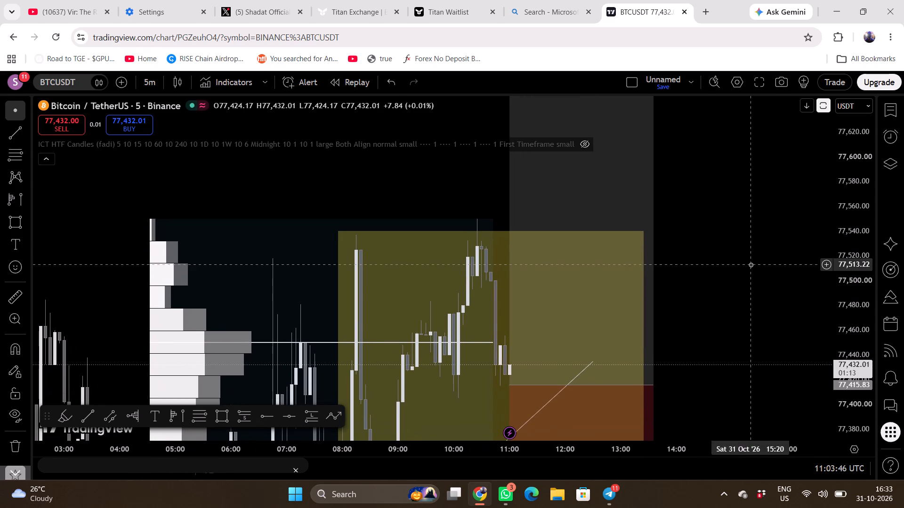
{"action": "scroll", "coordinate": [847, 265], "scroll_direction": "up", "scroll_amount": 5}
{"action": "left_click_drag", "start_coordinate": [768, 281], "coordinate": [769, 228]}
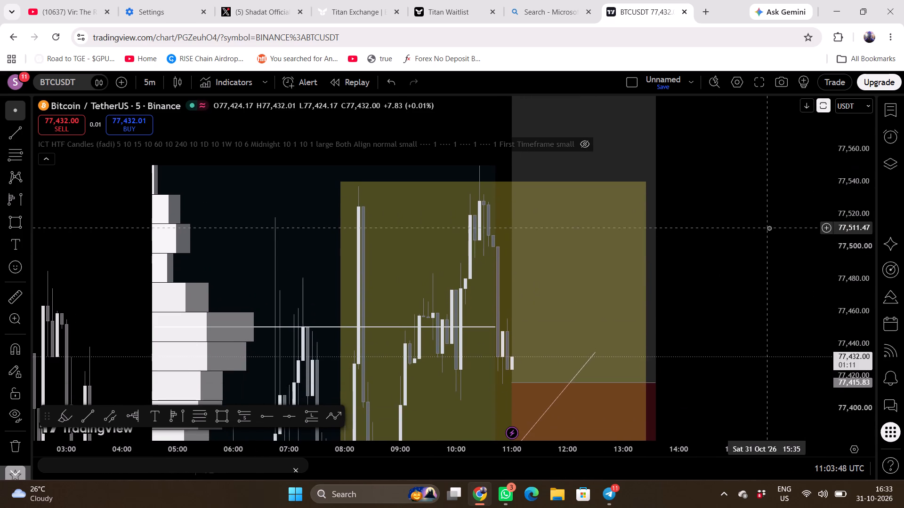
{"action": "scroll", "coordinate": [850, 250], "scroll_direction": "up", "scroll_amount": 3}
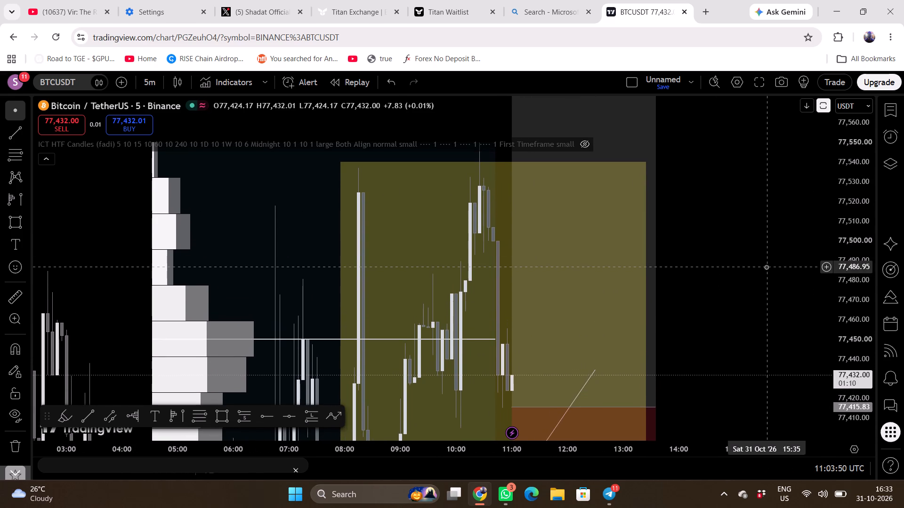
{"action": "left_click_drag", "start_coordinate": [766, 267], "coordinate": [722, 252]}
Examine the wider BTCUSDT setup, comparing current price with the rising trend line and the long position's entry and stop area.
{"action": "scroll", "coordinate": [848, 286], "scroll_direction": "down", "scroll_amount": 5}
{"action": "left_click_drag", "start_coordinate": [761, 284], "coordinate": [745, 325]}
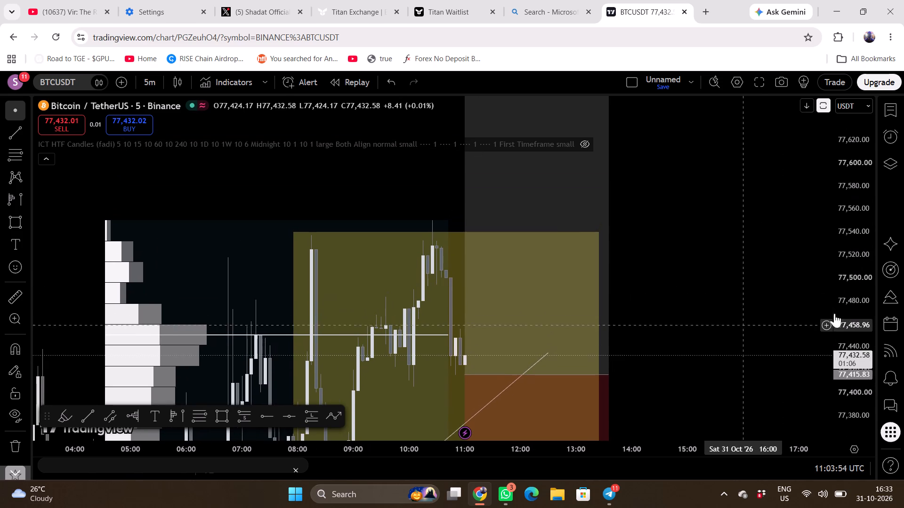
{"action": "scroll", "coordinate": [854, 318], "scroll_direction": "down", "scroll_amount": 4}
{"action": "scroll", "coordinate": [748, 297], "scroll_direction": "down", "scroll_amount": 1}
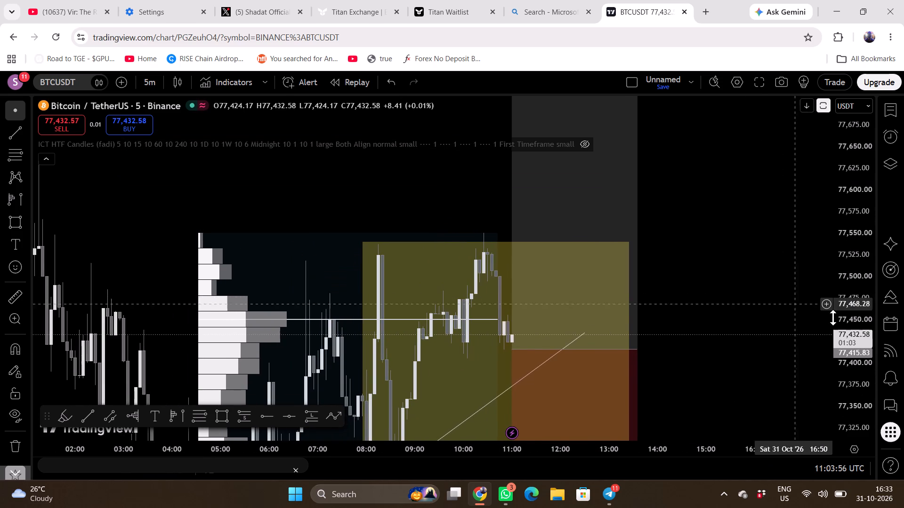
{"action": "scroll", "coordinate": [849, 320], "scroll_direction": "down", "scroll_amount": 2}
{"action": "scroll", "coordinate": [735, 291], "scroll_direction": "up", "scroll_amount": 1}
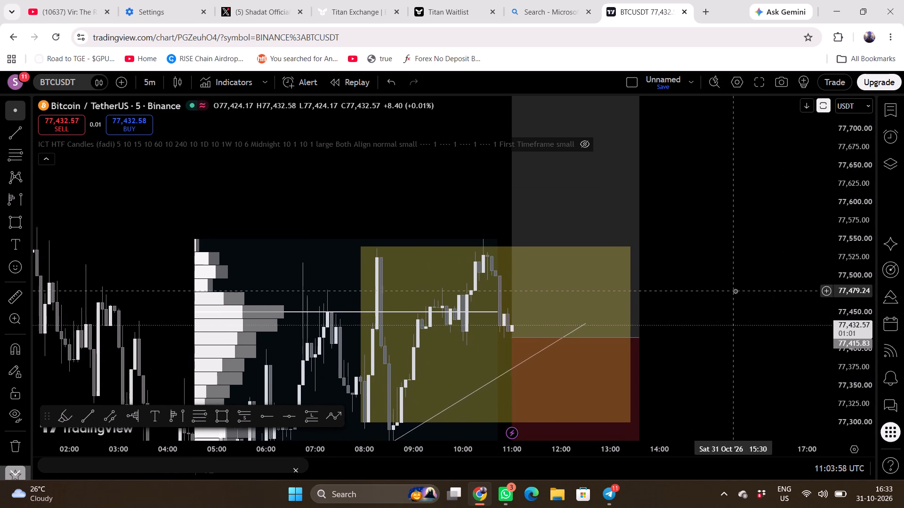
{"action": "scroll", "coordinate": [864, 296], "scroll_direction": "up", "scroll_amount": 2}
{"action": "left_click_drag", "start_coordinate": [789, 291], "coordinate": [787, 254]}
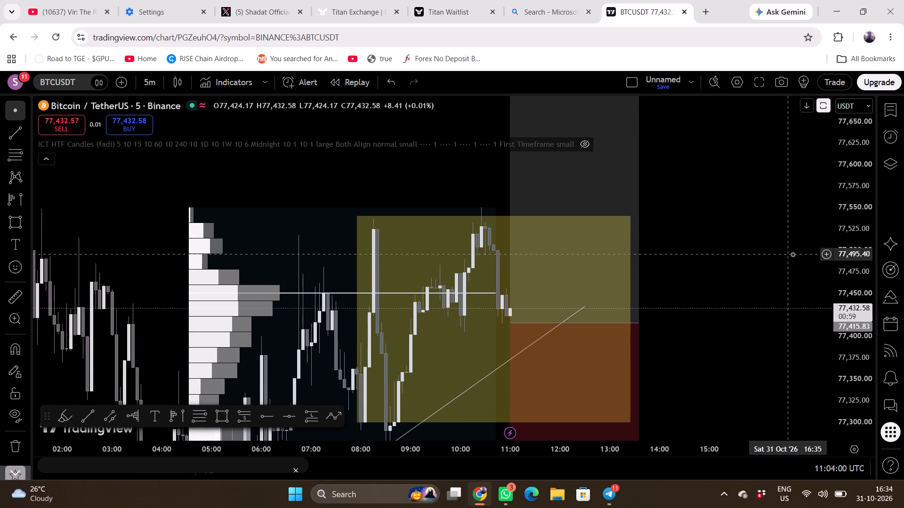
{"action": "scroll", "coordinate": [864, 282], "scroll_direction": "up", "scroll_amount": 2}
{"action": "left_click", "coordinate": [793, 241]}
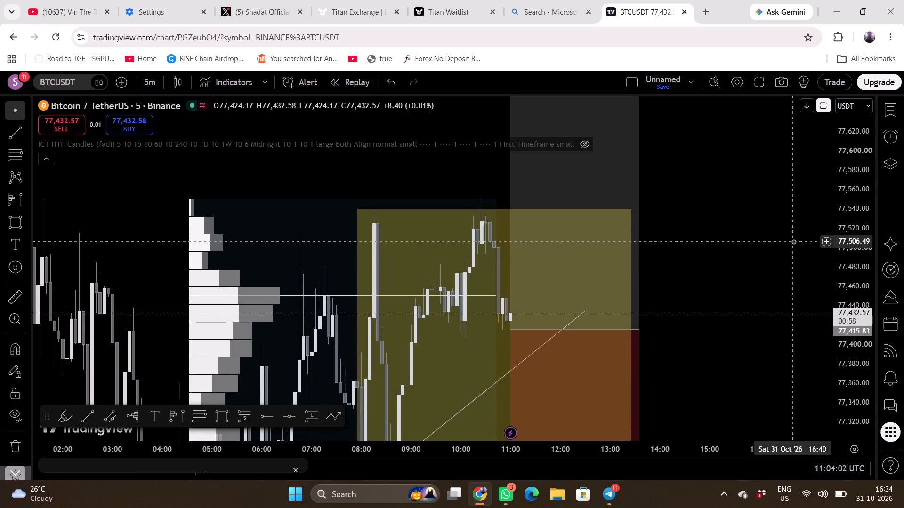
{"action": "left_click_drag", "start_coordinate": [793, 241], "coordinate": [807, 205]}
{"action": "scroll", "coordinate": [775, 262], "scroll_direction": "right", "scroll_amount": 1}
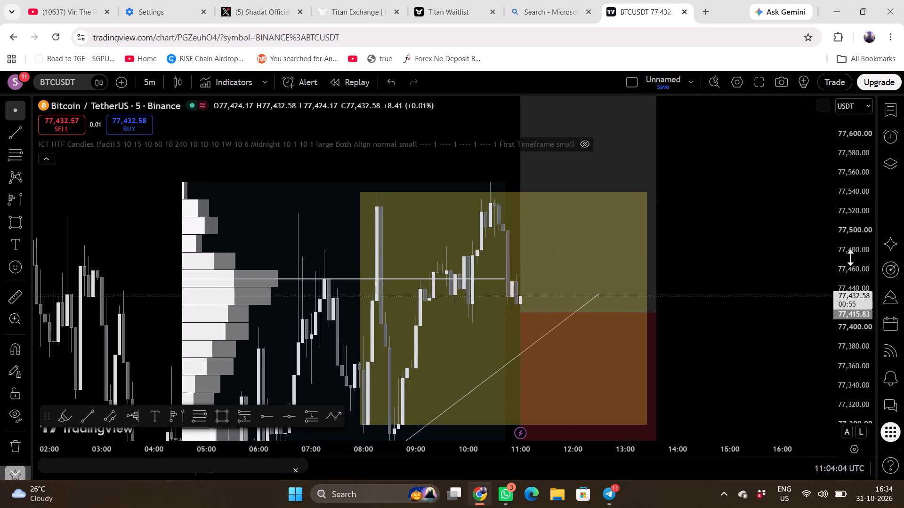
{"action": "scroll", "coordinate": [850, 258], "scroll_direction": "up", "scroll_amount": 2}
{"action": "left_click", "coordinate": [775, 278]}
{"action": "left_click_drag", "start_coordinate": [775, 278], "coordinate": [781, 247]}
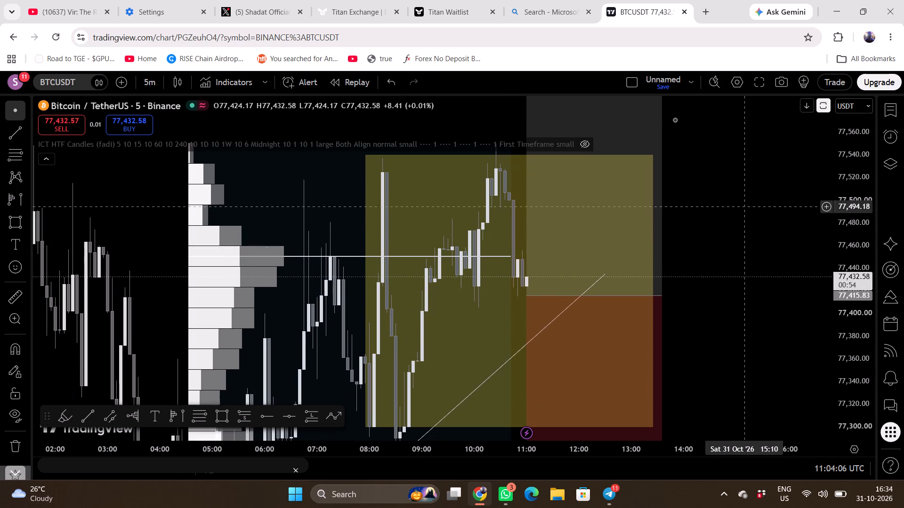
Switch to the Titan testnet rewards page and read the seven-day points leaderboard down to its lower ranks.
{"action": "left_click", "coordinate": [552, 10]}
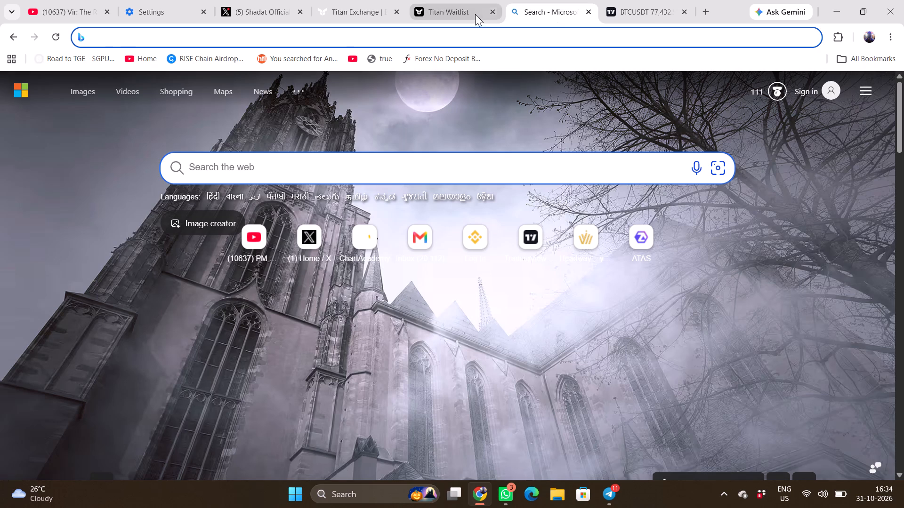
{"action": "left_click", "coordinate": [475, 14]}
{"action": "left_click", "coordinate": [368, 0]}
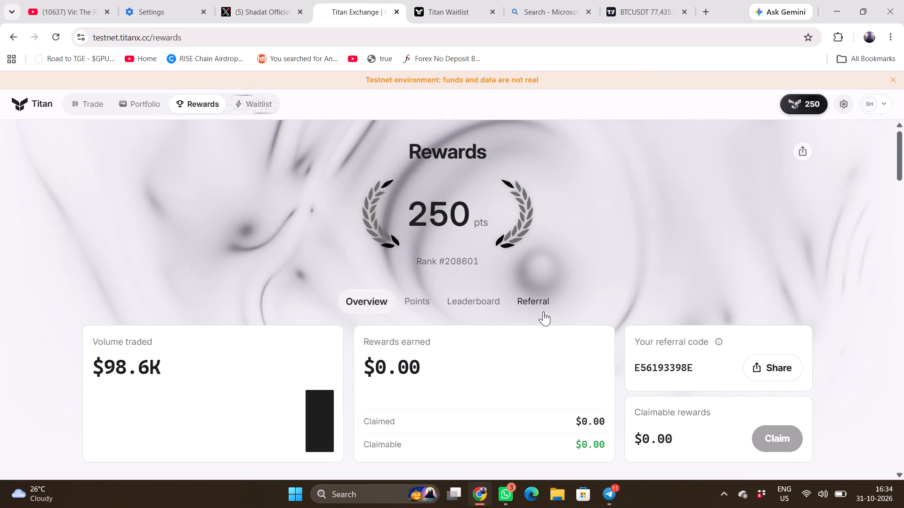
{"action": "left_click", "coordinate": [463, 310]}
{"action": "scroll", "coordinate": [488, 395], "scroll_direction": "down", "scroll_amount": 1}
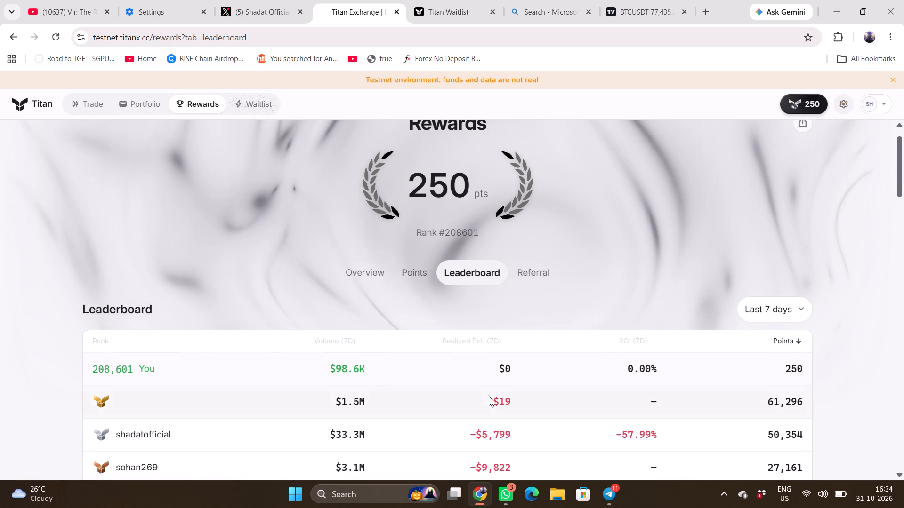
{"action": "scroll", "coordinate": [488, 395], "scroll_direction": "down", "scroll_amount": 1}
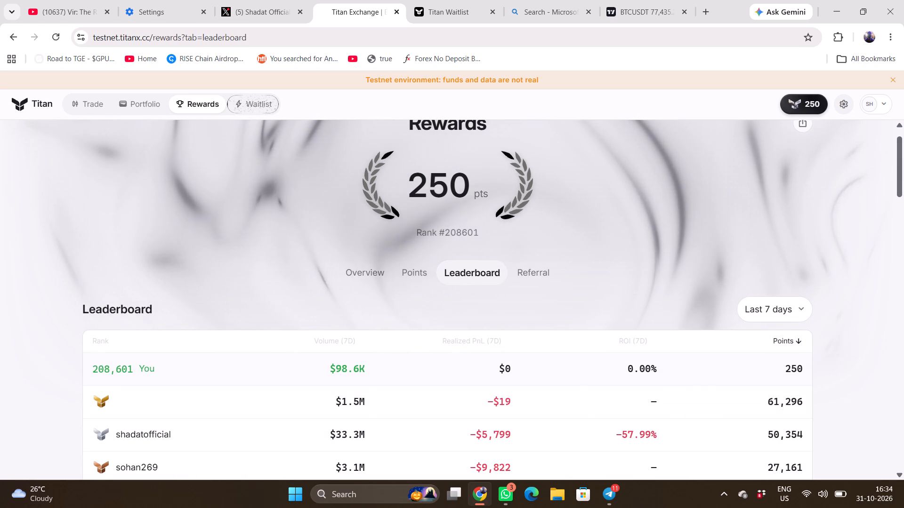
{"action": "scroll", "coordinate": [392, 389], "scroll_direction": "down", "scroll_amount": 3}
{"action": "scroll", "coordinate": [405, 441], "scroll_direction": "down", "scroll_amount": 3}
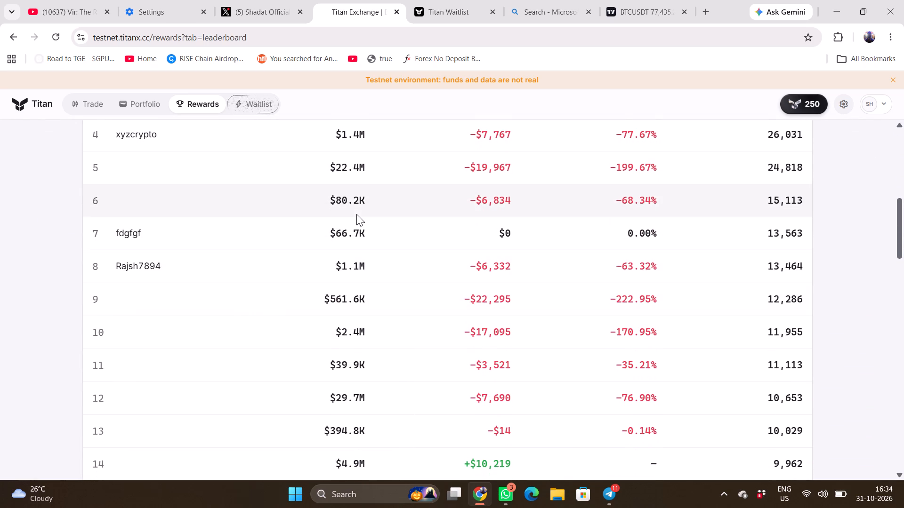
{"action": "scroll", "coordinate": [356, 214], "scroll_direction": "up", "scroll_amount": 2}
{"action": "scroll", "coordinate": [356, 214], "scroll_direction": "down", "scroll_amount": 7}
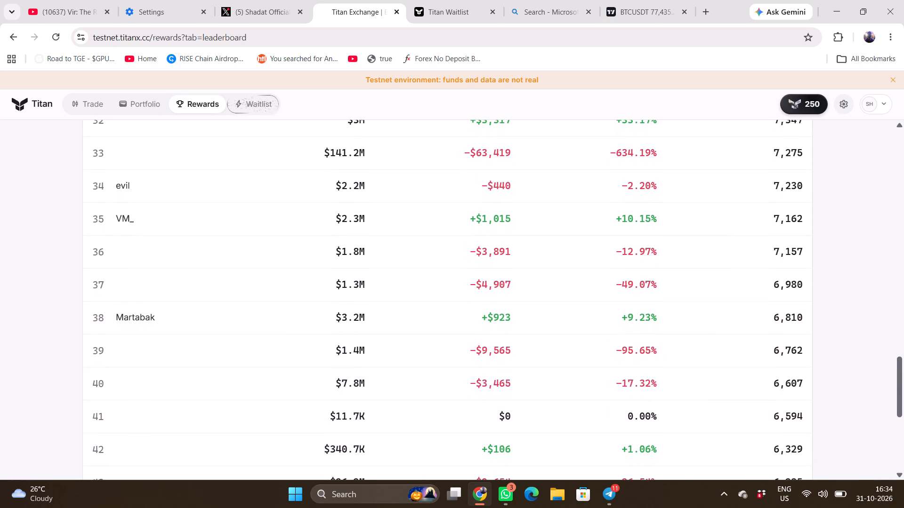
{"action": "scroll", "coordinate": [356, 214], "scroll_direction": "down", "scroll_amount": 3}
{"action": "scroll", "coordinate": [356, 214], "scroll_direction": "up", "scroll_amount": 1}
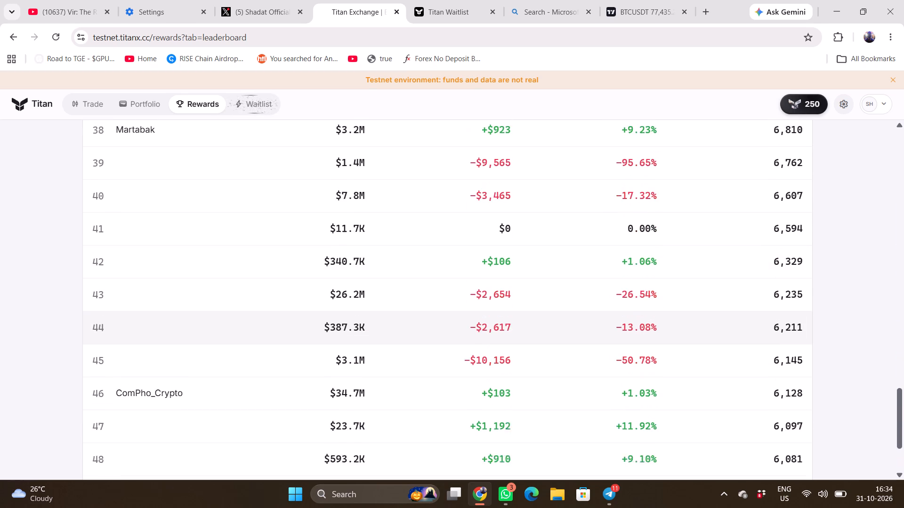
Compare traders' volume, realized PnL, ROI and points going back up the leaderboard, and inspect the rank 16 entry.
{"action": "scroll", "coordinate": [356, 214], "scroll_direction": "up", "scroll_amount": 5}
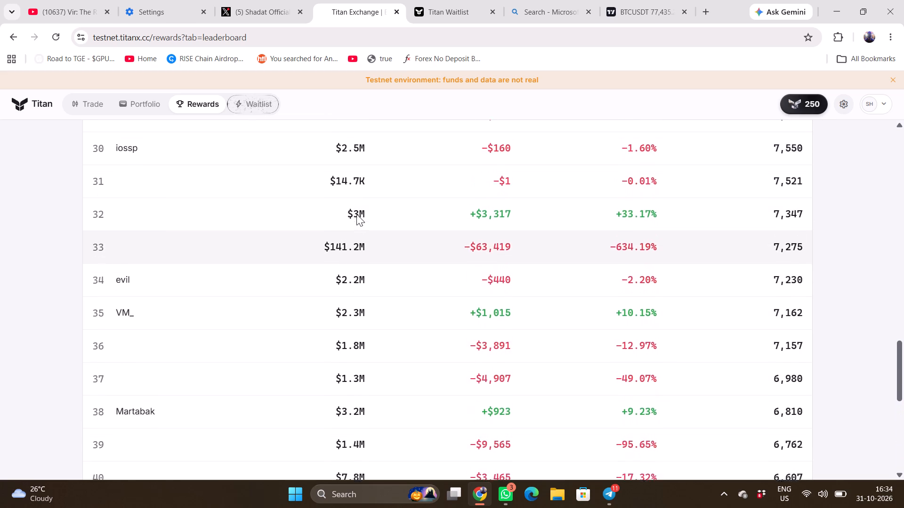
{"action": "scroll", "coordinate": [356, 214], "scroll_direction": "up", "scroll_amount": 5}
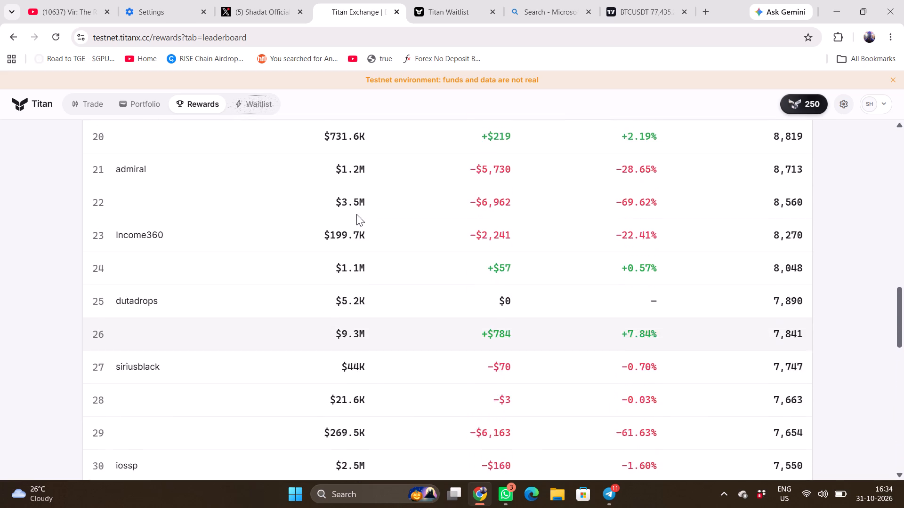
{"action": "scroll", "coordinate": [356, 214], "scroll_direction": "up", "scroll_amount": 2}
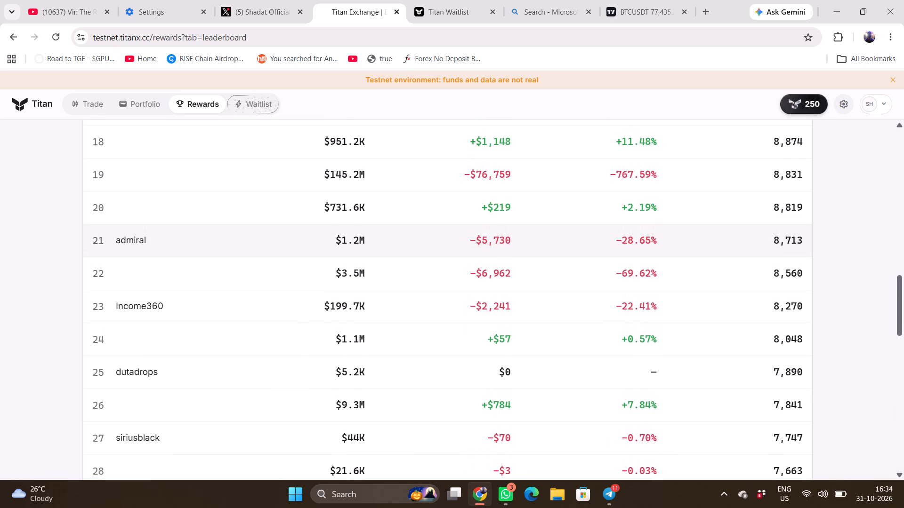
{"action": "scroll", "coordinate": [356, 214], "scroll_direction": "up", "scroll_amount": 1}
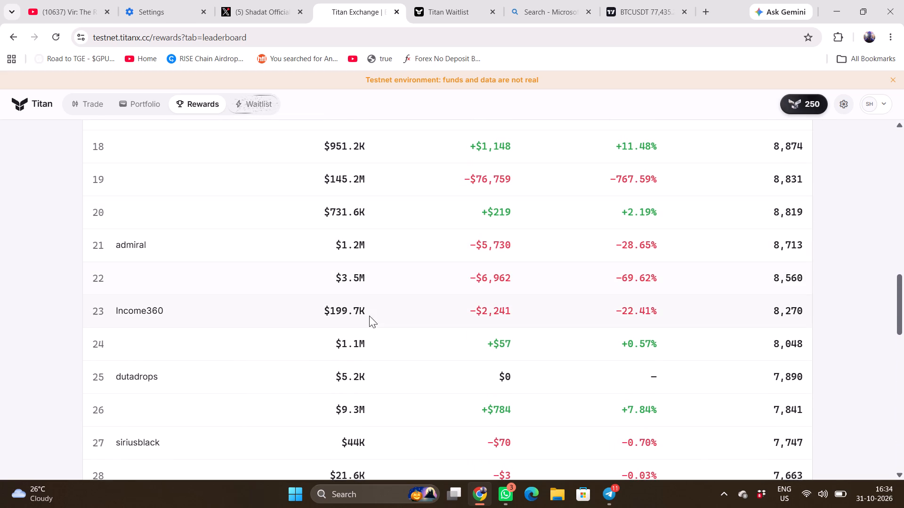
{"action": "scroll", "coordinate": [370, 337], "scroll_direction": "up", "scroll_amount": 2}
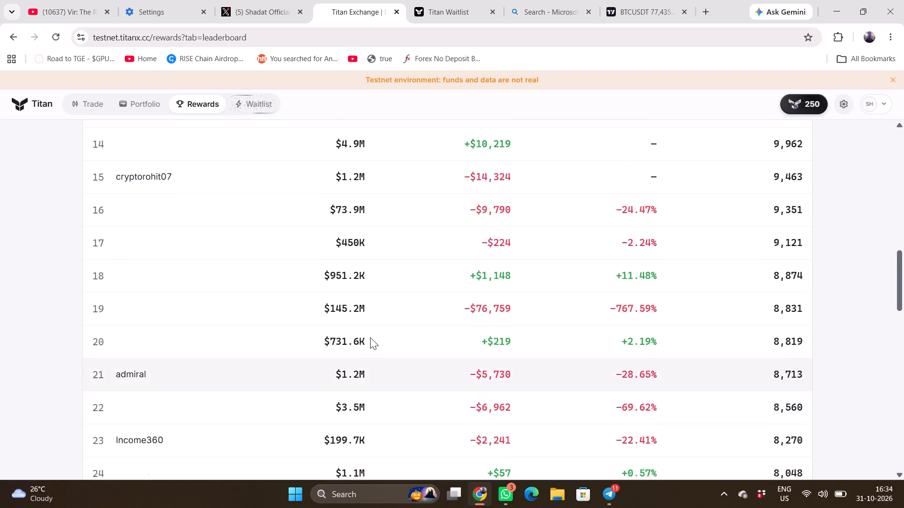
{"action": "scroll", "coordinate": [370, 337], "scroll_direction": "up", "scroll_amount": 1}
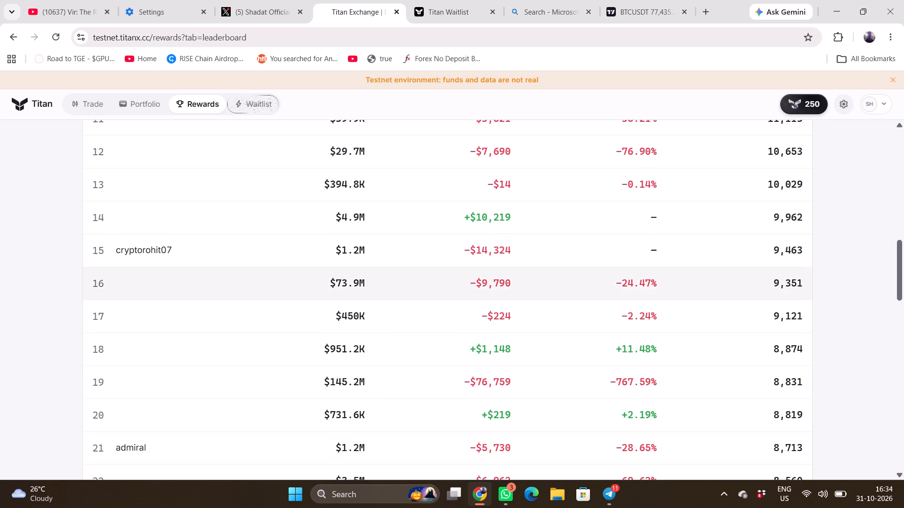
{"action": "left_click", "coordinate": [348, 283]}
{"action": "double_click", "coordinate": [134, 287]}
Review the seven-day leaderboard from the top three ranks down to about rank 30, comparing volume, realized PnL, ROI and points.
{"action": "scroll", "coordinate": [242, 295], "scroll_direction": "up", "scroll_amount": 1}
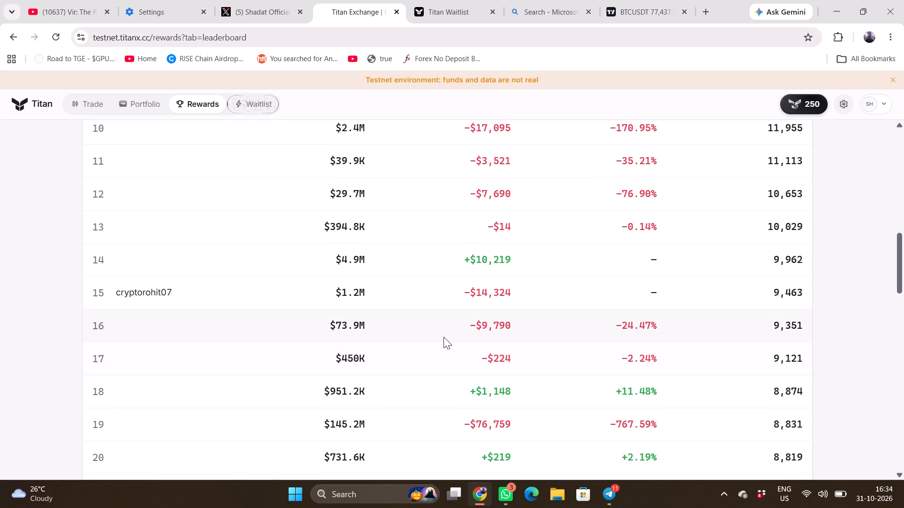
{"action": "scroll", "coordinate": [444, 336], "scroll_direction": "up", "scroll_amount": 2}
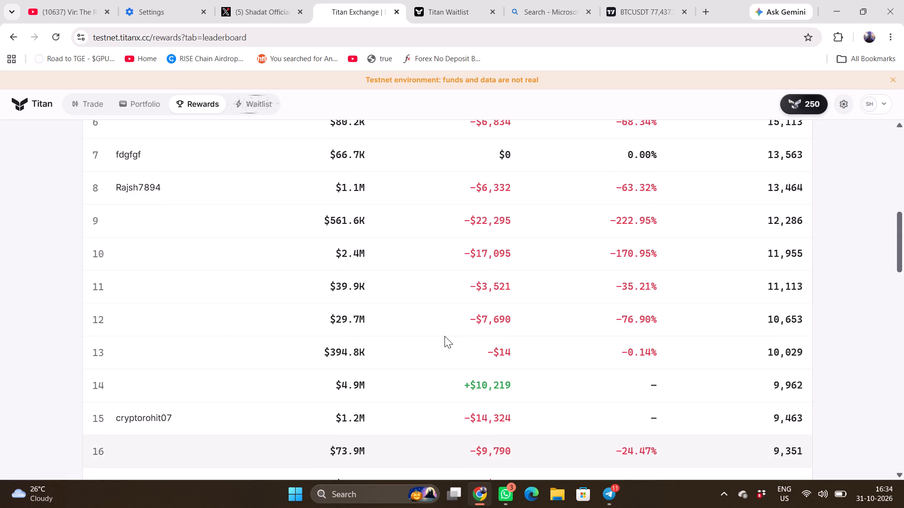
{"action": "scroll", "coordinate": [444, 336], "scroll_direction": "up", "scroll_amount": 3}
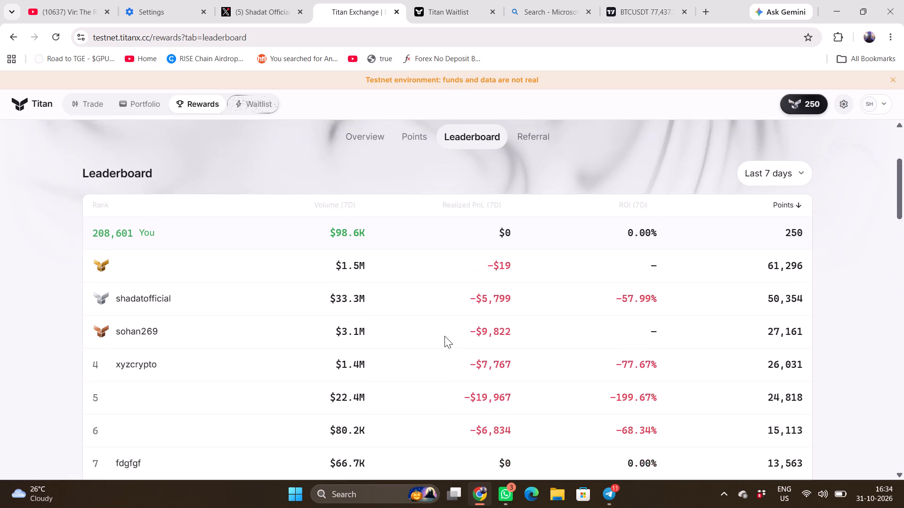
{"action": "scroll", "coordinate": [444, 336], "scroll_direction": "down", "scroll_amount": 5}
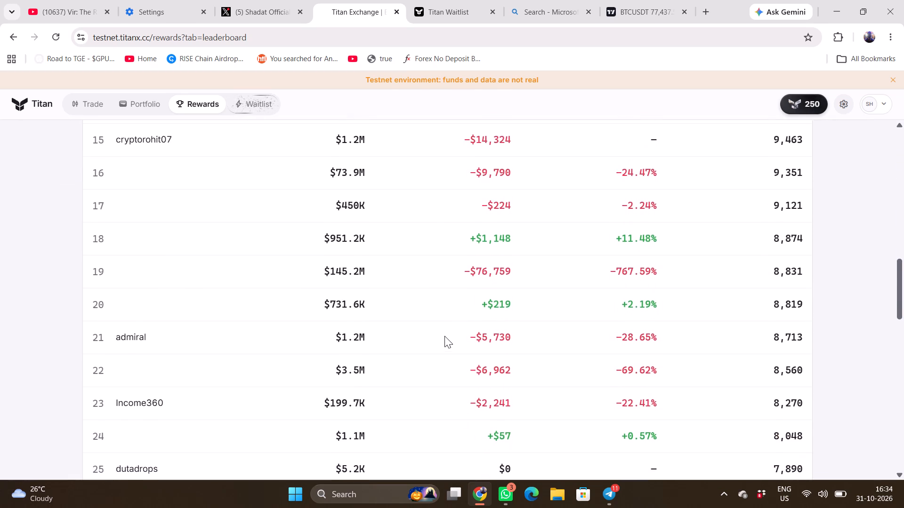
{"action": "scroll", "coordinate": [416, 387], "scroll_direction": "down", "scroll_amount": 2}
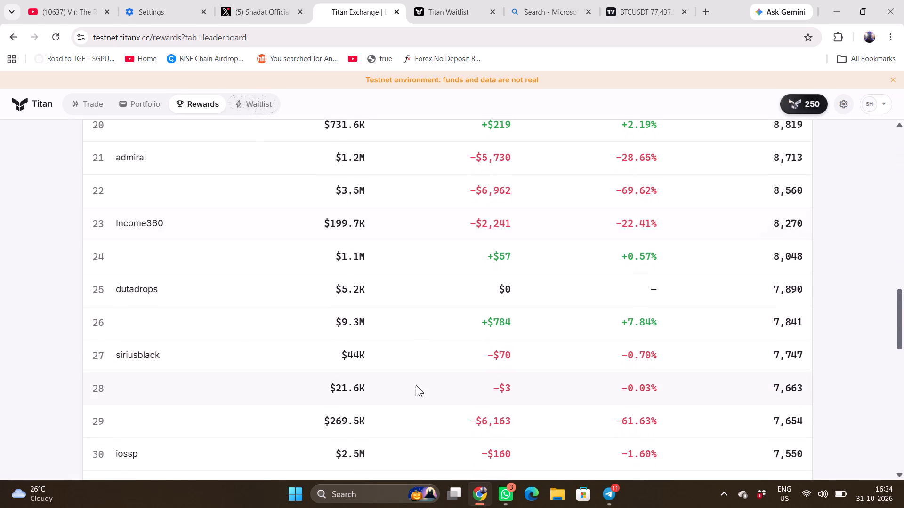
{"action": "scroll", "coordinate": [420, 412], "scroll_direction": "up", "scroll_amount": 2}
{"action": "scroll", "coordinate": [429, 282], "scroll_direction": "up", "scroll_amount": 1}
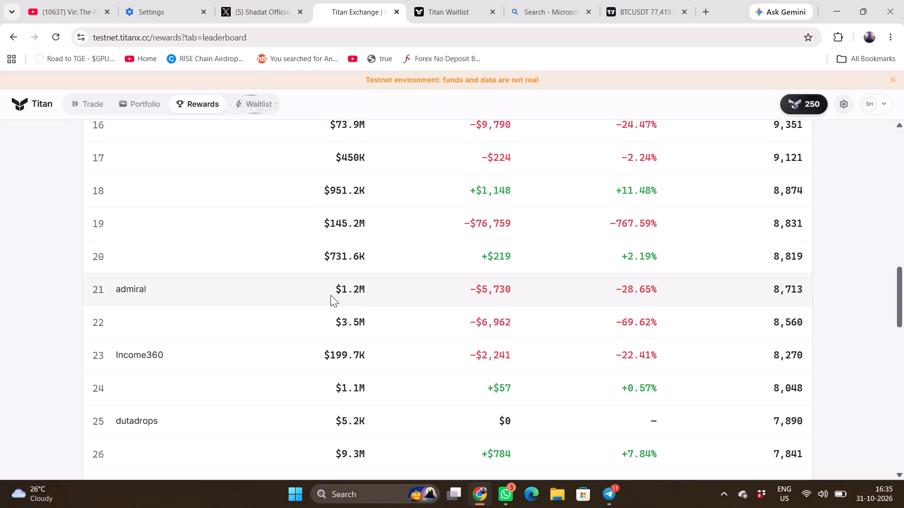
Copy the rank 21 trader name "admiral" from the leaderboard, search X for it and look through the top results.
{"action": "left_click_drag", "start_coordinate": [114, 288], "coordinate": [150, 291]}
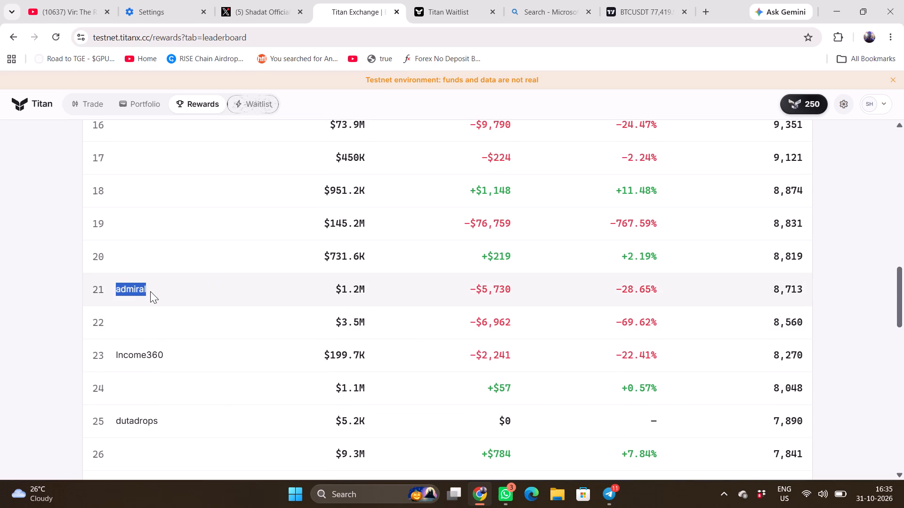
{"action": "left_click_drag", "start_coordinate": [150, 291], "coordinate": [153, 291]}
{"action": "right_click", "coordinate": [153, 291]}
{"action": "left_click", "coordinate": [195, 314]}
{"action": "left_click", "coordinate": [276, 6]}
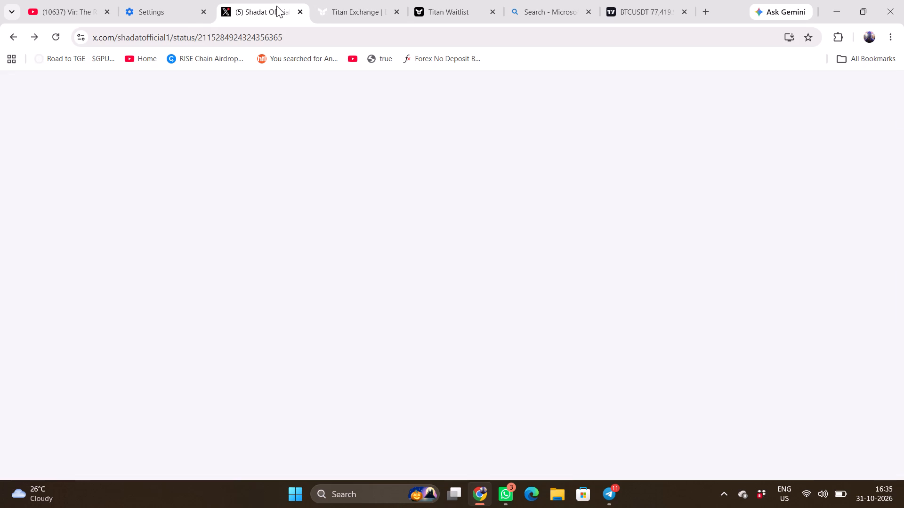
{"action": "scroll", "coordinate": [424, 152], "scroll_direction": "up", "scroll_amount": 4}
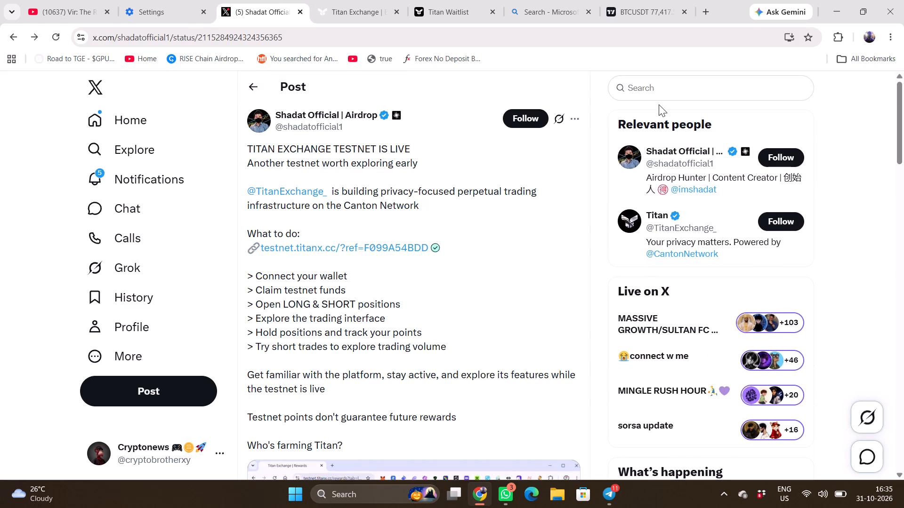
{"action": "right_click", "coordinate": [649, 89]}
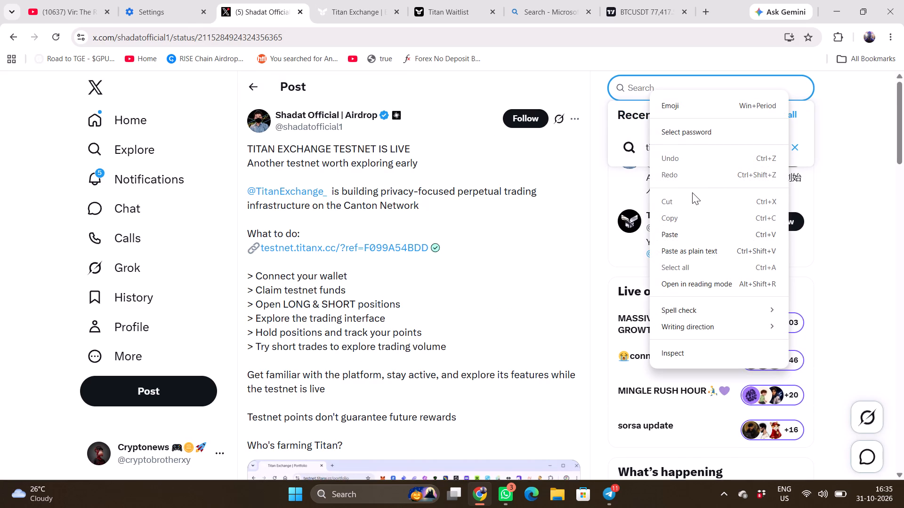
{"action": "left_click", "coordinate": [684, 238]}
{"action": "key", "text": "Return"}
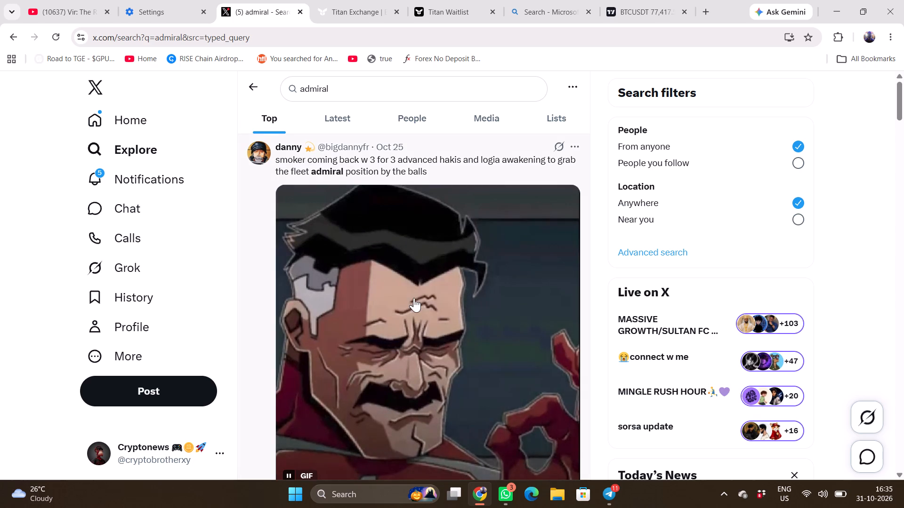
{"action": "scroll", "coordinate": [414, 298], "scroll_direction": "down", "scroll_amount": 2}
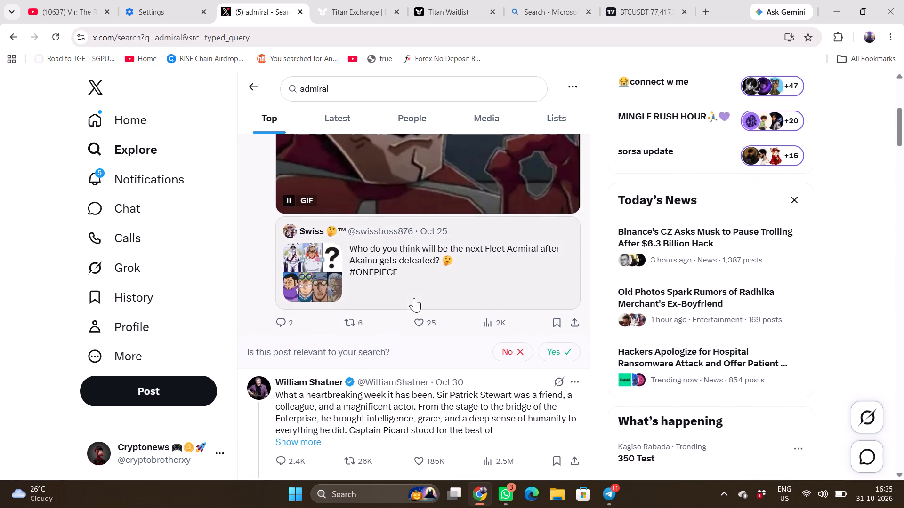
{"action": "scroll", "coordinate": [454, 329], "scroll_direction": "down", "scroll_amount": 2}
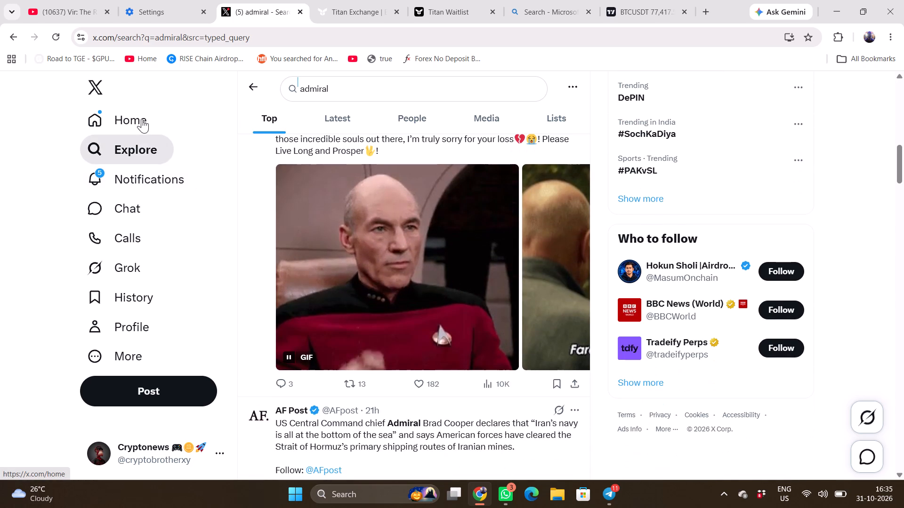
Go to the X home feed, load the newest posts and read the trading-challenge and fee-refund posts.
{"action": "left_click", "coordinate": [142, 119]}
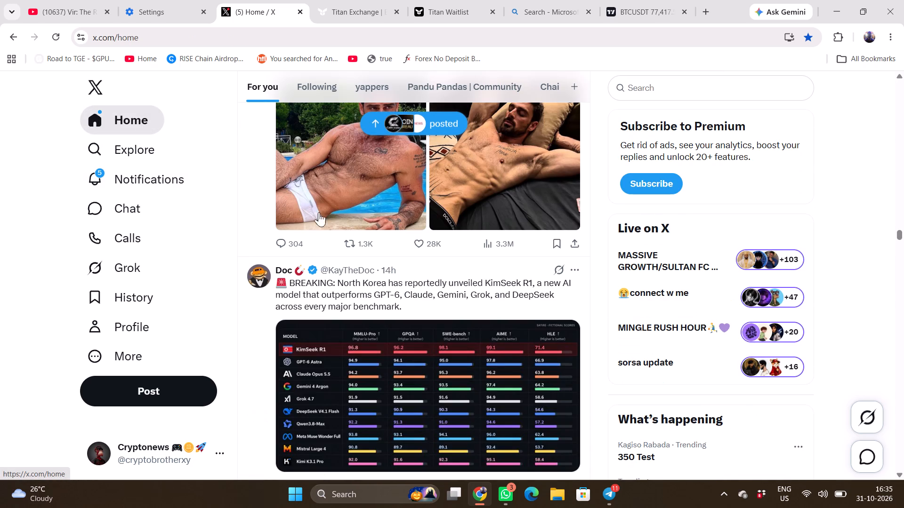
{"action": "scroll", "coordinate": [333, 223], "scroll_direction": "down", "scroll_amount": 2}
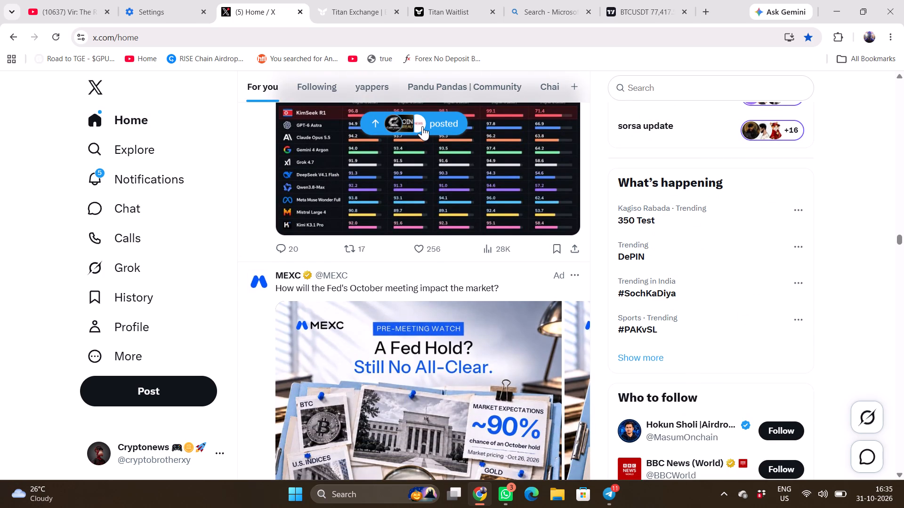
{"action": "left_click", "coordinate": [422, 126]}
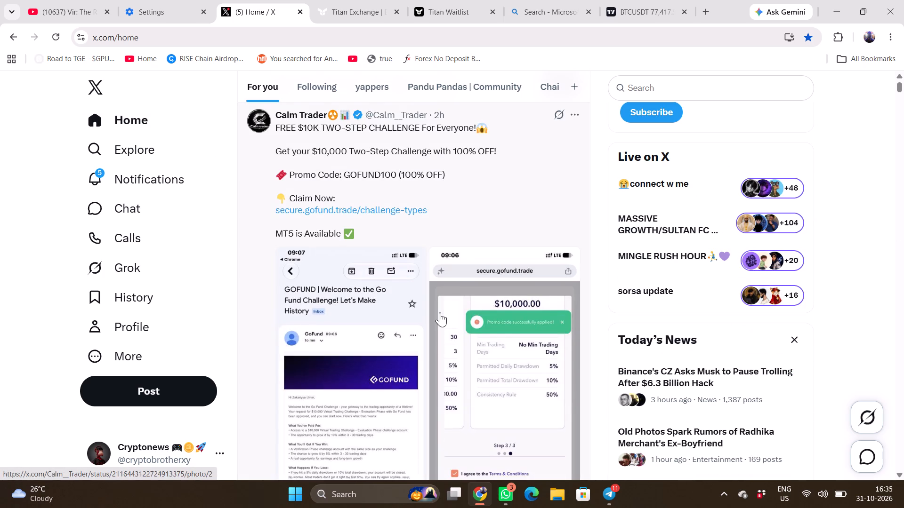
{"action": "scroll", "coordinate": [440, 312], "scroll_direction": "down", "scroll_amount": 3}
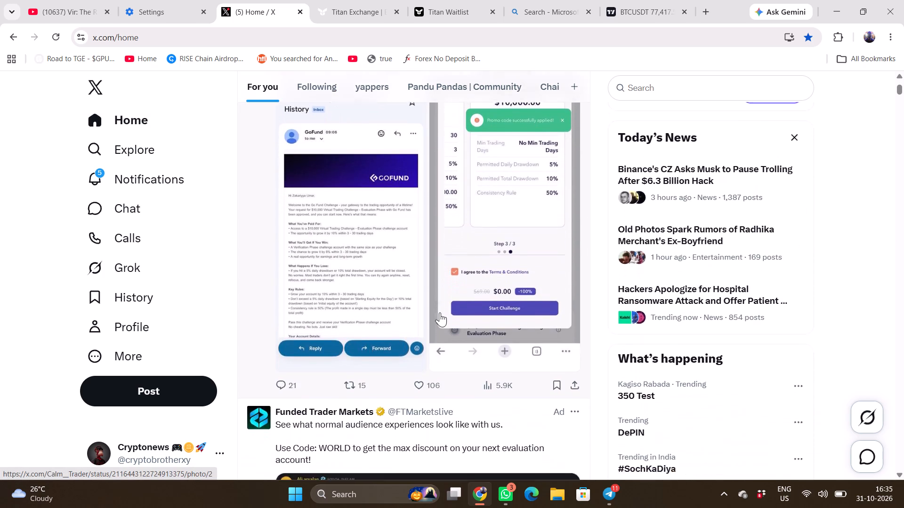
{"action": "scroll", "coordinate": [440, 312], "scroll_direction": "down", "scroll_amount": 3}
{"action": "scroll", "coordinate": [440, 312], "scroll_direction": "up", "scroll_amount": 3}
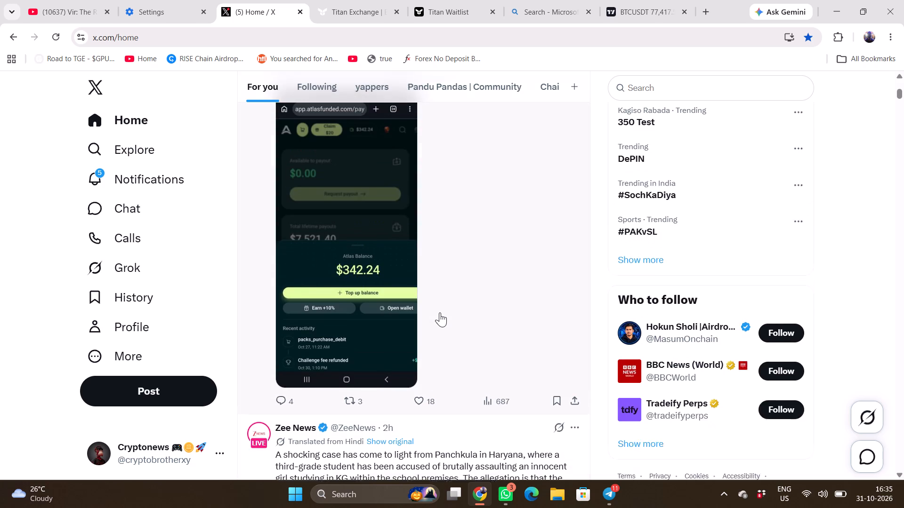
{"action": "scroll", "coordinate": [440, 312], "scroll_direction": "up", "scroll_amount": 3}
{"action": "scroll", "coordinate": [440, 312], "scroll_direction": "down", "scroll_amount": 1}
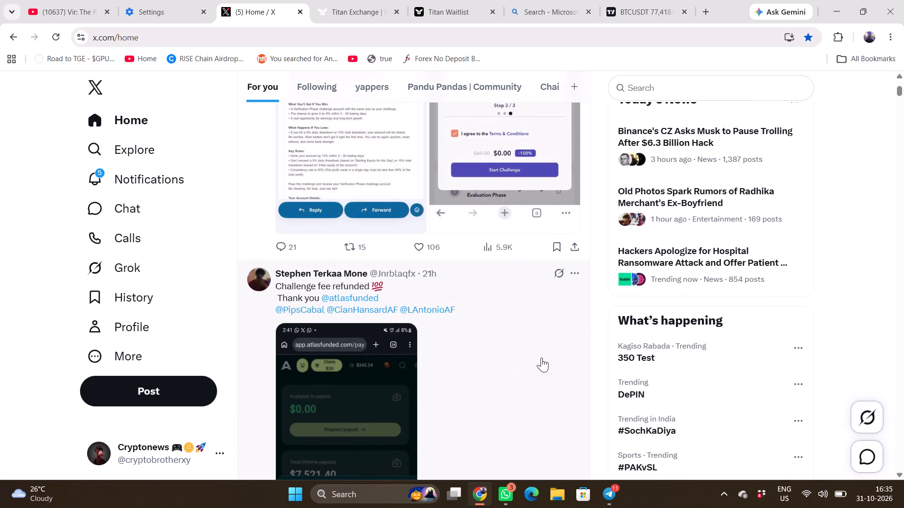
{"action": "scroll", "coordinate": [541, 357], "scroll_direction": "down", "scroll_amount": 2}
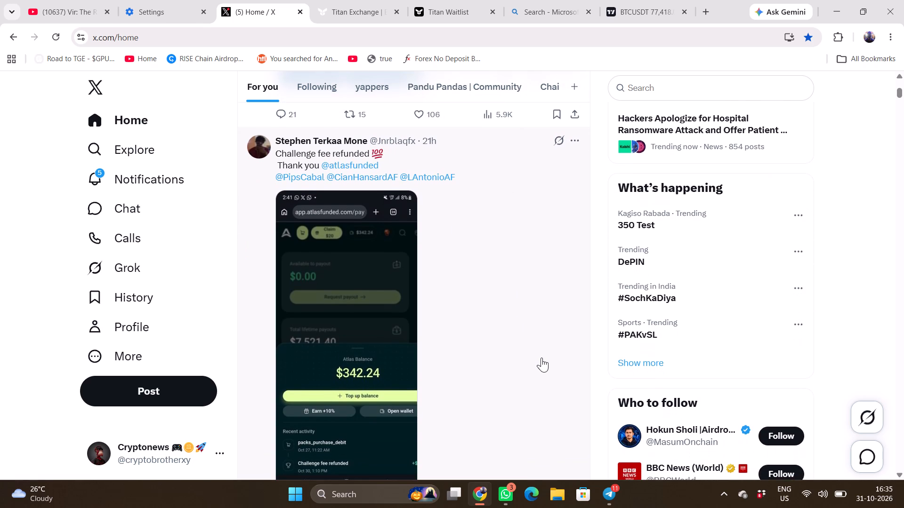
{"action": "scroll", "coordinate": [541, 357], "scroll_direction": "down", "scroll_amount": 1}
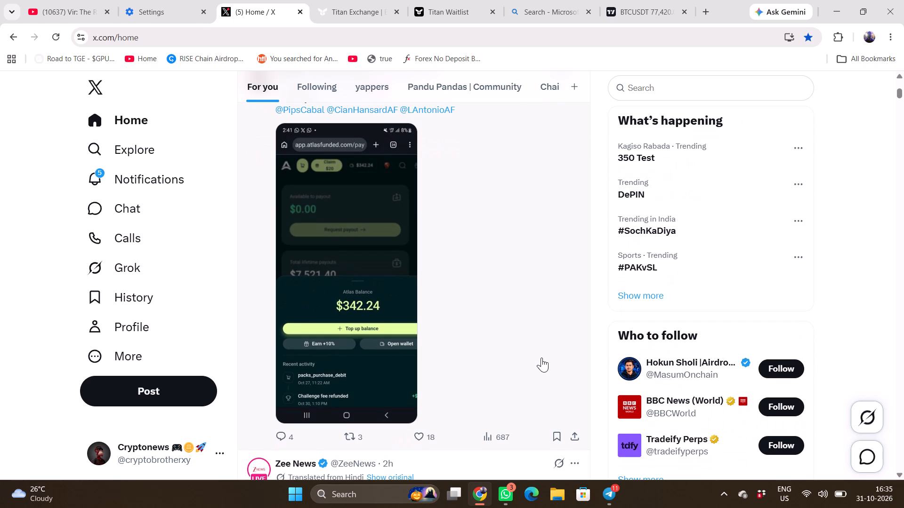
{"action": "scroll", "coordinate": [541, 357], "scroll_direction": "down", "scroll_amount": 4}
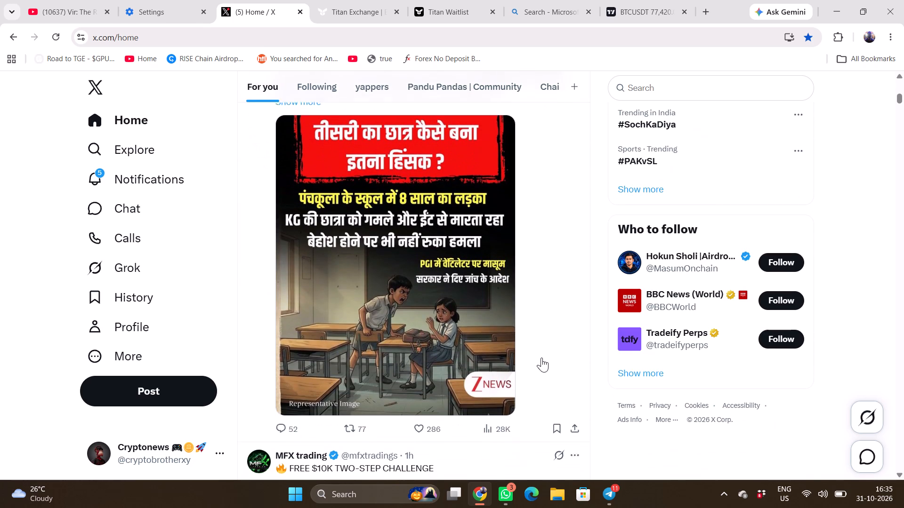
Expand the Zee News post about the Panchkula school case and read its full text.
{"action": "scroll", "coordinate": [541, 357], "scroll_direction": "up", "scroll_amount": 1}
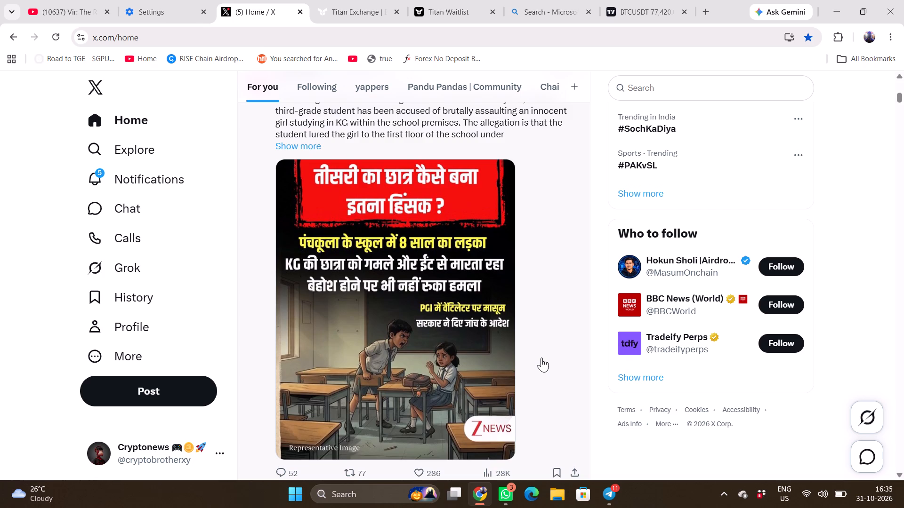
{"action": "scroll", "coordinate": [541, 357], "scroll_direction": "up", "scroll_amount": 1}
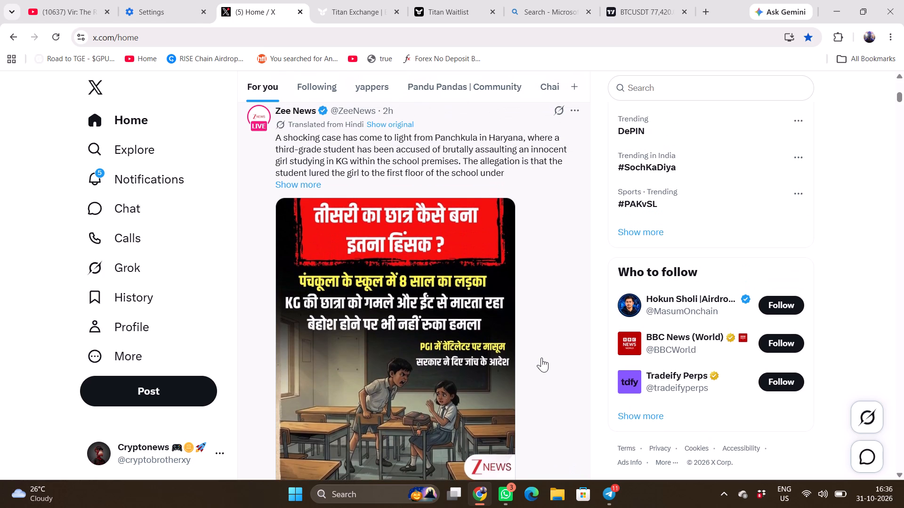
{"action": "scroll", "coordinate": [527, 387], "scroll_direction": "down", "scroll_amount": 1}
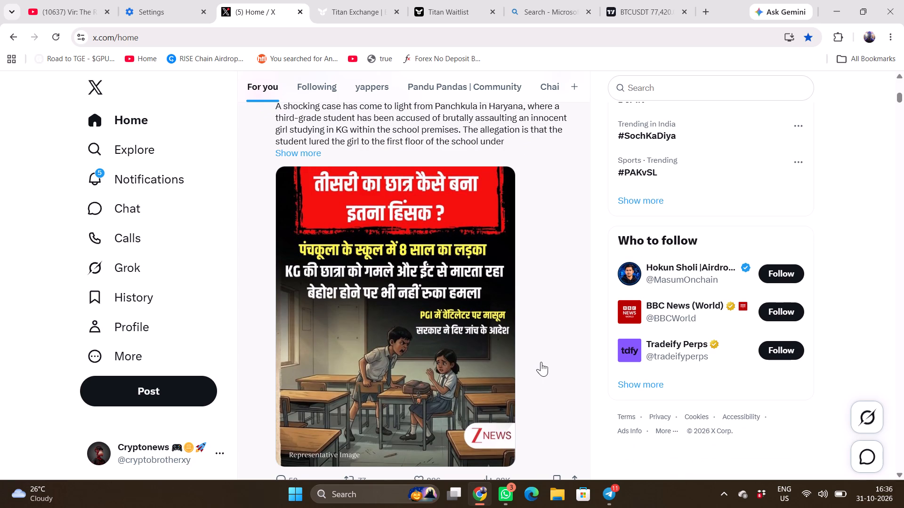
{"action": "scroll", "coordinate": [541, 362], "scroll_direction": "up", "scroll_amount": 1}
{"action": "left_click", "coordinate": [314, 216]}
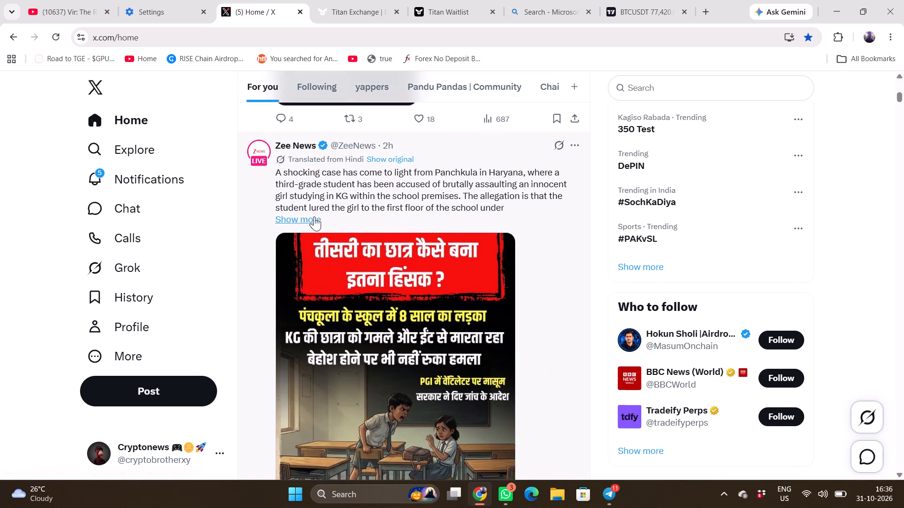
{"action": "scroll", "coordinate": [502, 320], "scroll_direction": "down", "scroll_amount": 2}
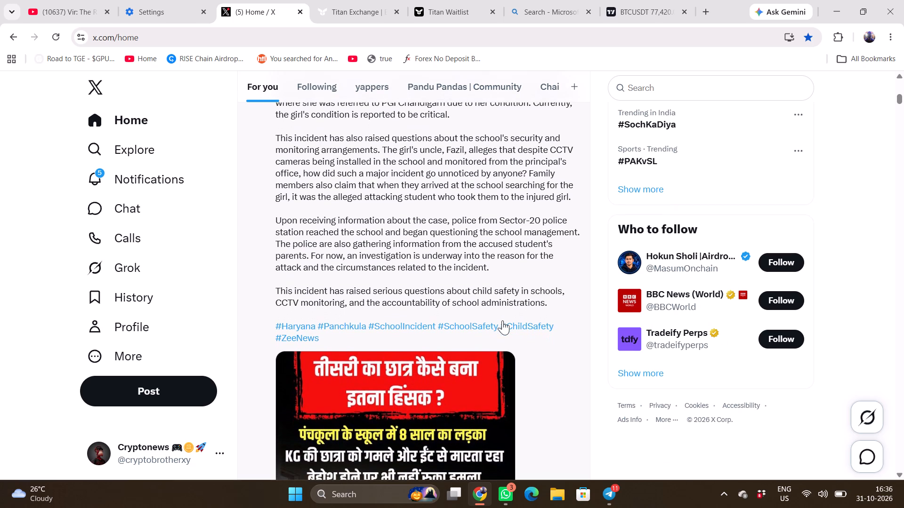
{"action": "scroll", "coordinate": [554, 375], "scroll_direction": "down", "scroll_amount": 4}
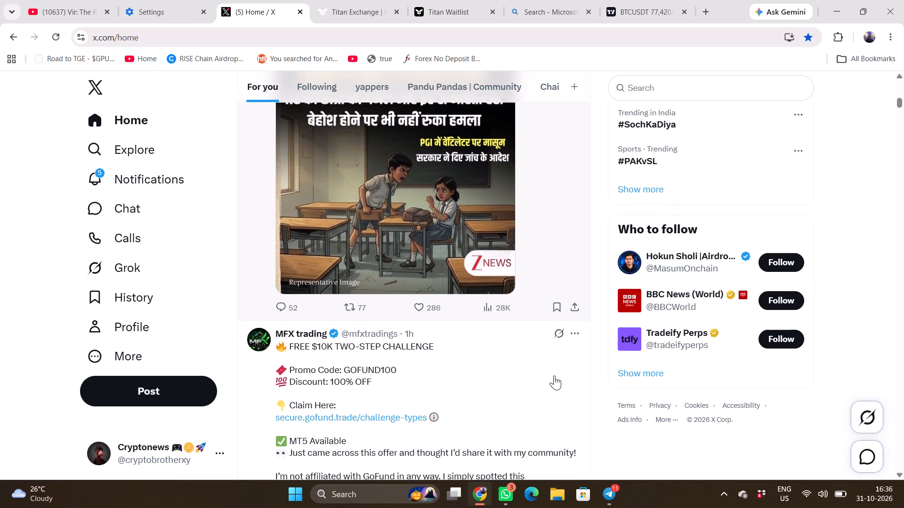
Browse further down the For you feed, through the GoFund challenge, Binance SAFU fund, Funded Trader Markets and BILL airdrop posts.
{"action": "scroll", "coordinate": [485, 381], "scroll_direction": "down", "scroll_amount": 3}
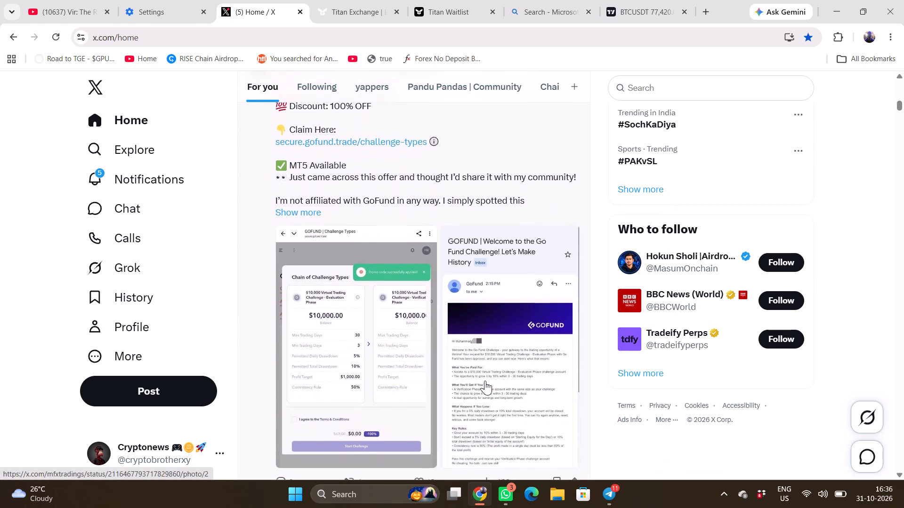
{"action": "scroll", "coordinate": [485, 381], "scroll_direction": "down", "scroll_amount": 5}
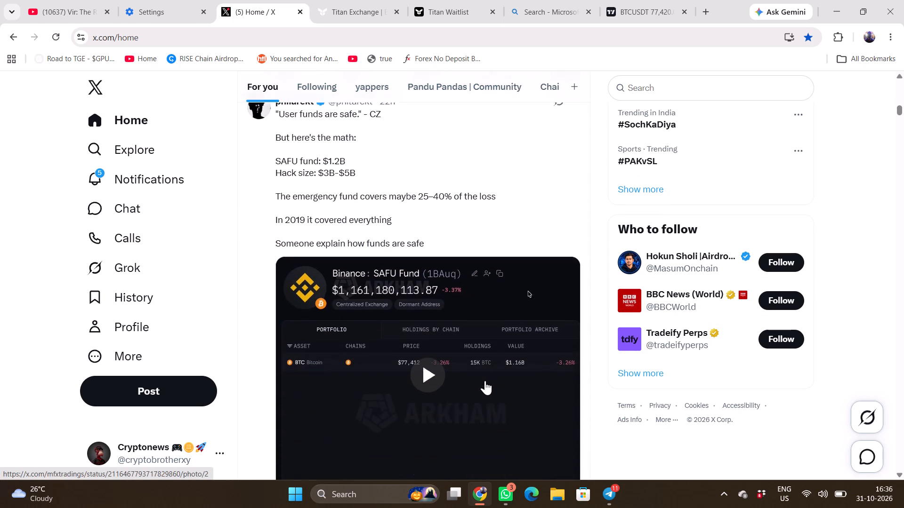
{"action": "scroll", "coordinate": [485, 381], "scroll_direction": "down", "scroll_amount": 3}
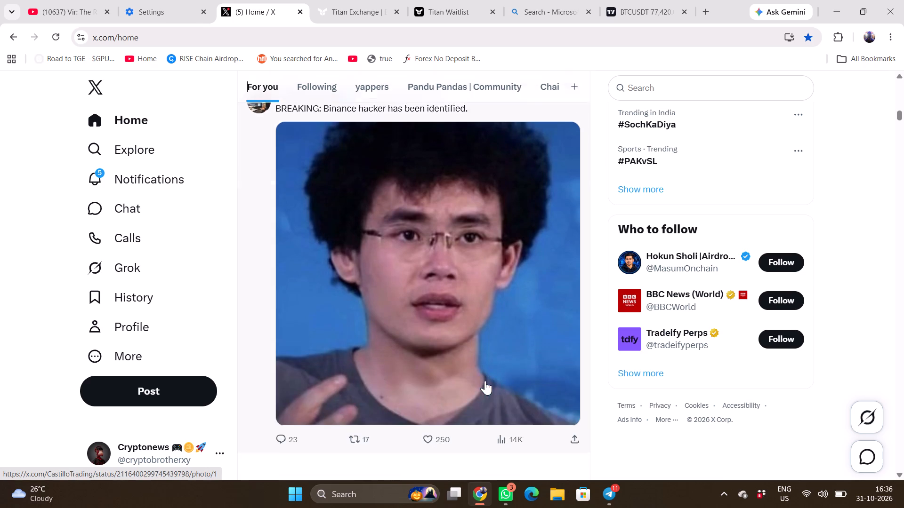
{"action": "scroll", "coordinate": [485, 381], "scroll_direction": "down", "scroll_amount": 2}
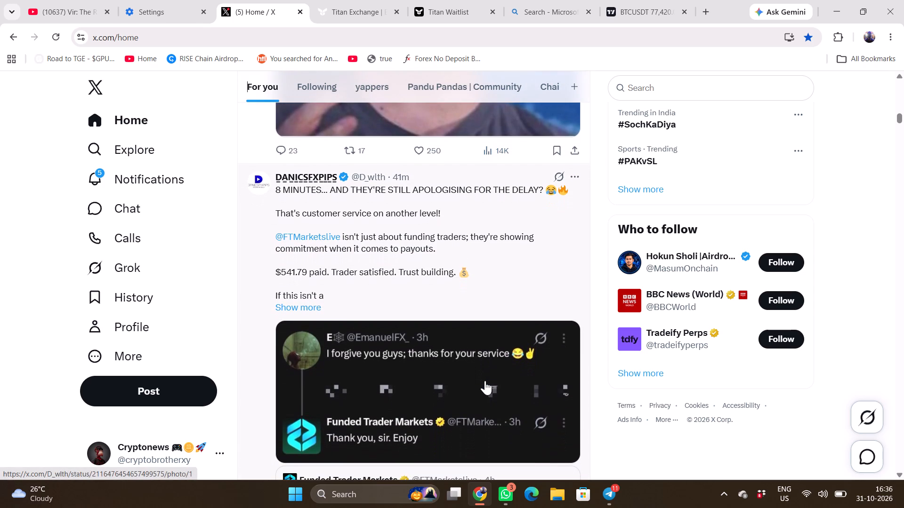
{"action": "scroll", "coordinate": [485, 381], "scroll_direction": "down", "scroll_amount": 4}
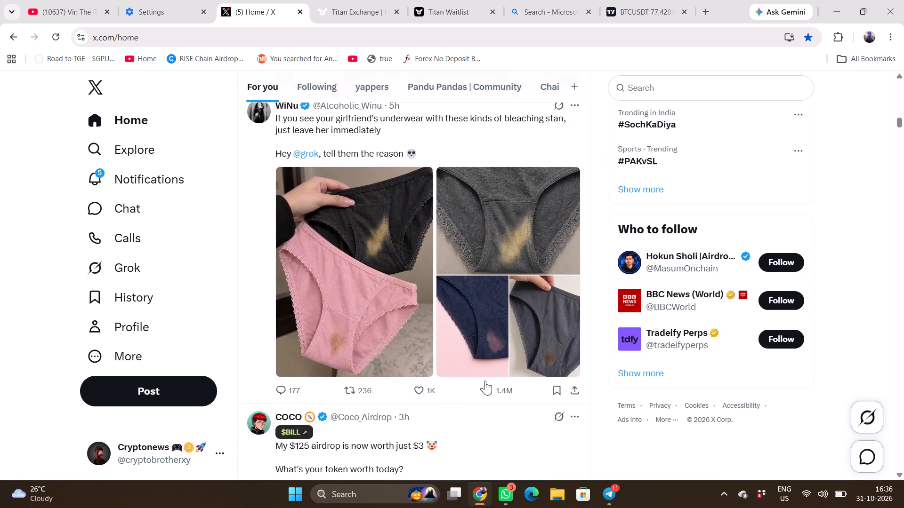
{"action": "scroll", "coordinate": [485, 381], "scroll_direction": "down", "scroll_amount": 3}
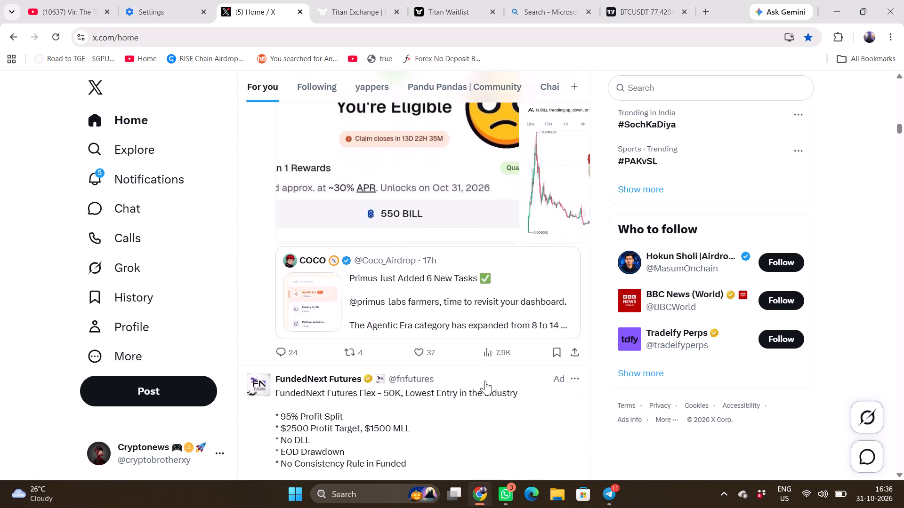
Go back to the Coco_Airdrop post about the BILL token unlock and read its text and images.
{"action": "scroll", "coordinate": [485, 381], "scroll_direction": "up", "scroll_amount": 3}
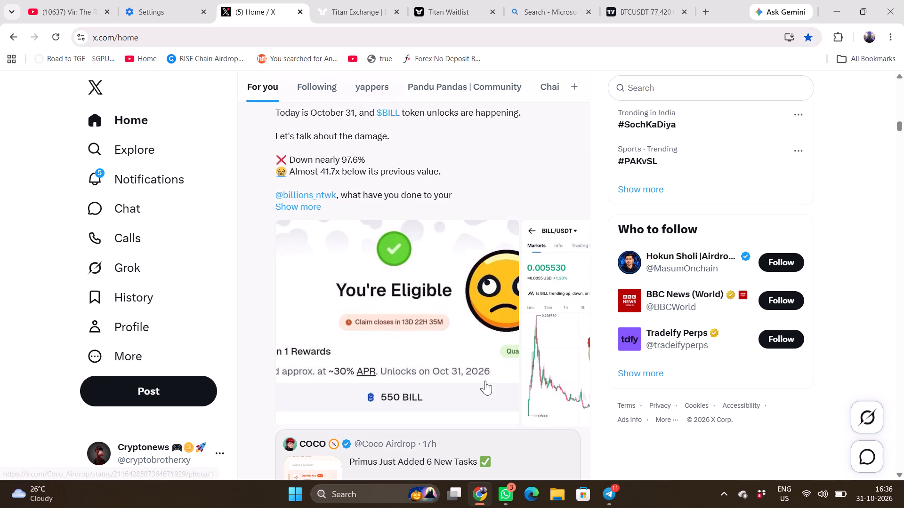
{"action": "scroll", "coordinate": [483, 336], "scroll_direction": "up", "scroll_amount": 2}
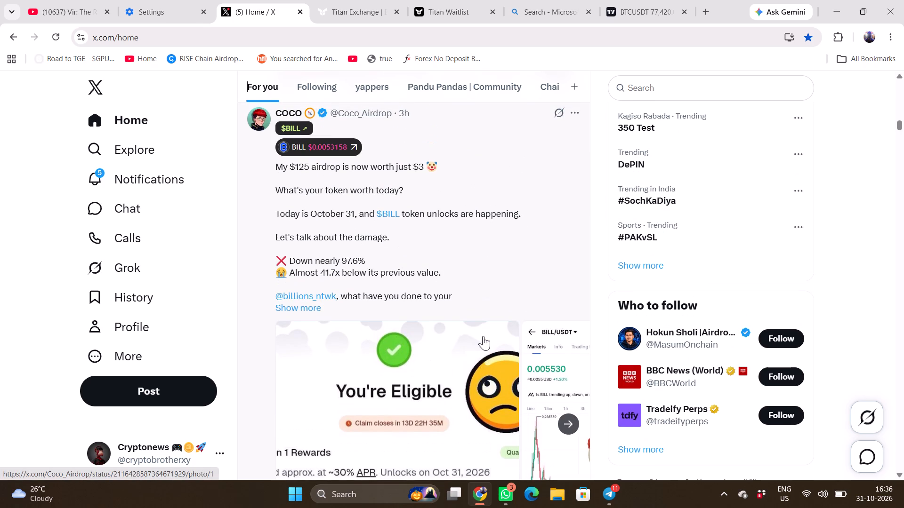
{"action": "scroll", "coordinate": [483, 336], "scroll_direction": "down", "scroll_amount": 4}
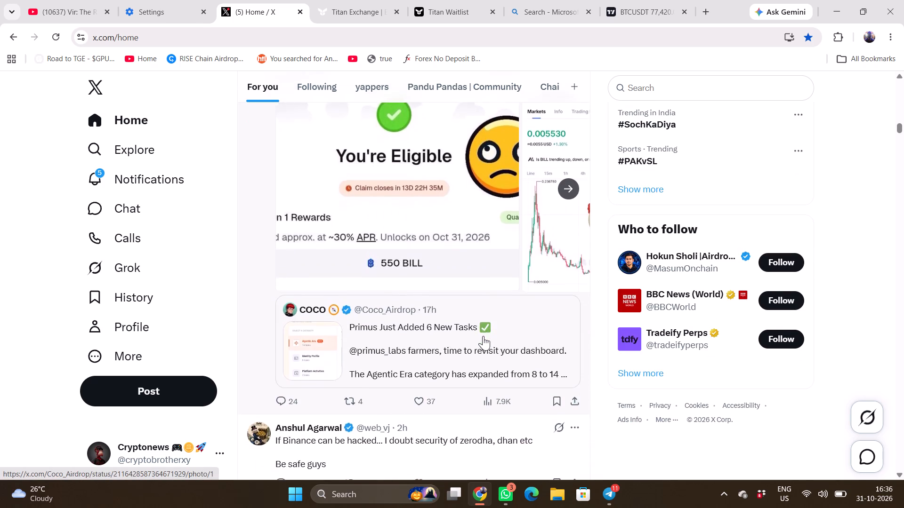
{"action": "scroll", "coordinate": [483, 336], "scroll_direction": "up", "scroll_amount": 5}
{"action": "scroll", "coordinate": [483, 336], "scroll_direction": "down", "scroll_amount": 4}
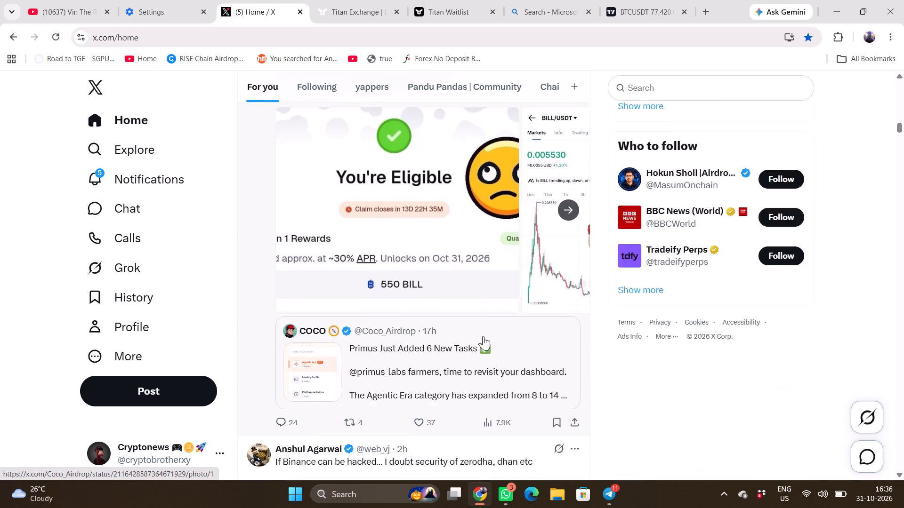
Browse further down the For you feed, through the WahooPredict server update, Bitcoin whitepaper, IAO airdrop and torpor posts.
{"action": "scroll", "coordinate": [483, 336], "scroll_direction": "down", "scroll_amount": 4}
{"action": "scroll", "coordinate": [483, 336], "scroll_direction": "right", "scroll_amount": 1}
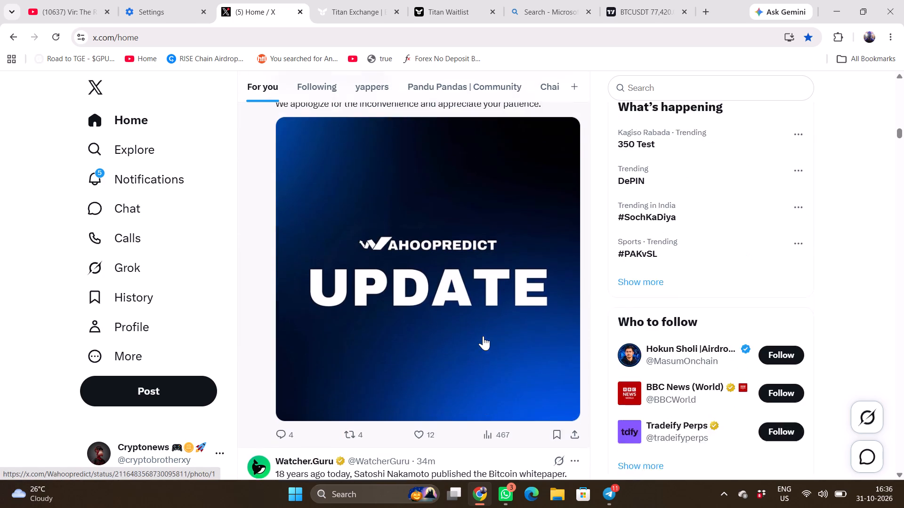
{"action": "scroll", "coordinate": [483, 336], "scroll_direction": "up", "scroll_amount": 1}
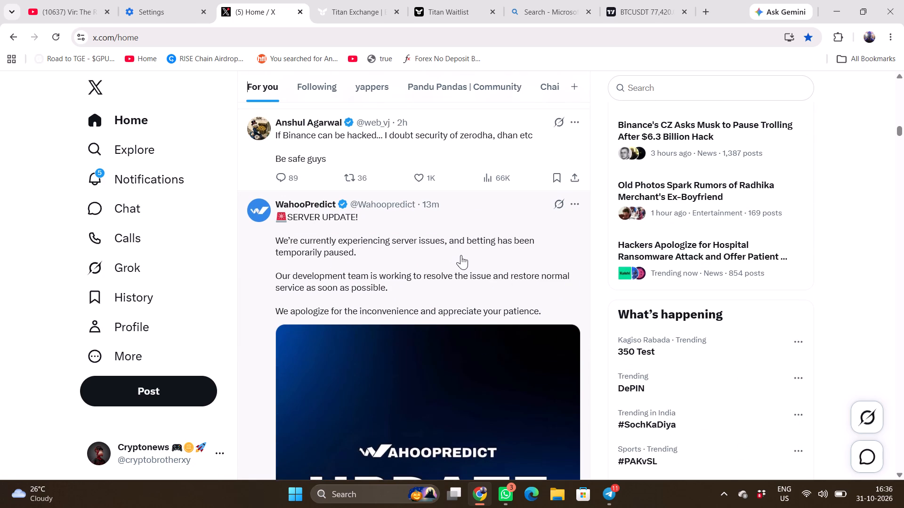
{"action": "scroll", "coordinate": [466, 340], "scroll_direction": "down", "scroll_amount": 3}
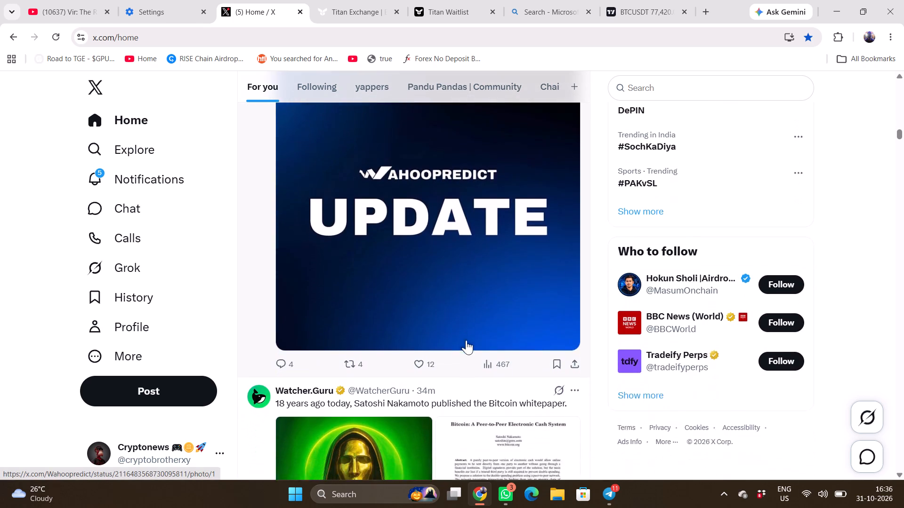
{"action": "scroll", "coordinate": [466, 340], "scroll_direction": "down", "scroll_amount": 3}
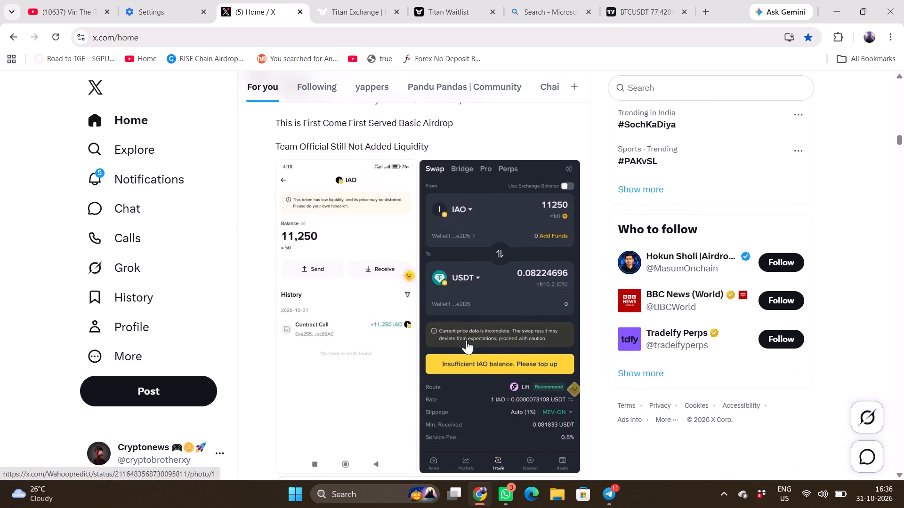
{"action": "scroll", "coordinate": [436, 393], "scroll_direction": "down", "scroll_amount": 4}
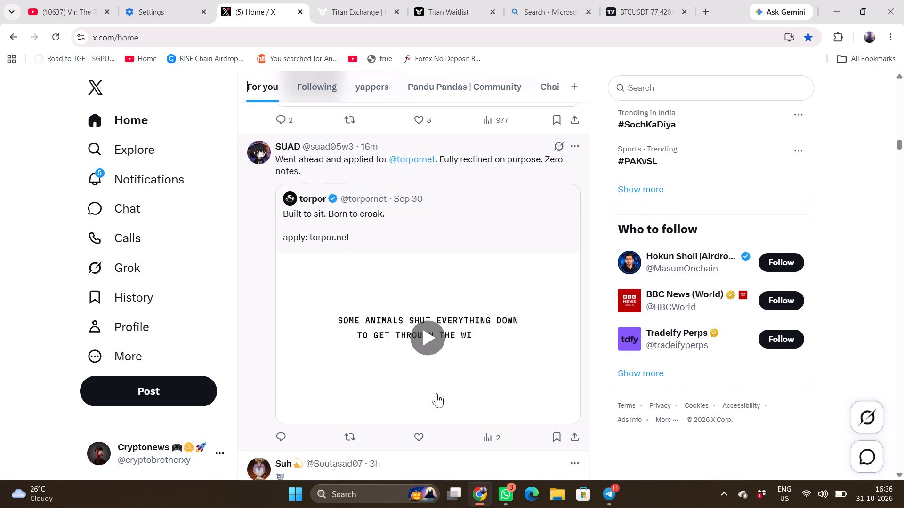
Continue past the BiggBoss20 post and watch the YS Jagan Trends video about children's safety in Andhra Pradesh.
{"action": "scroll", "coordinate": [436, 393], "scroll_direction": "down", "scroll_amount": 4}
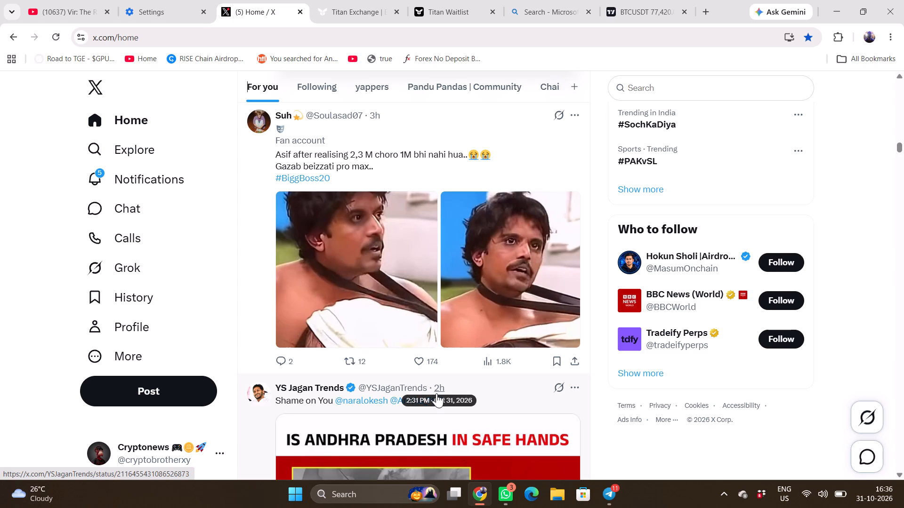
{"action": "scroll", "coordinate": [436, 393], "scroll_direction": "down", "scroll_amount": 2}
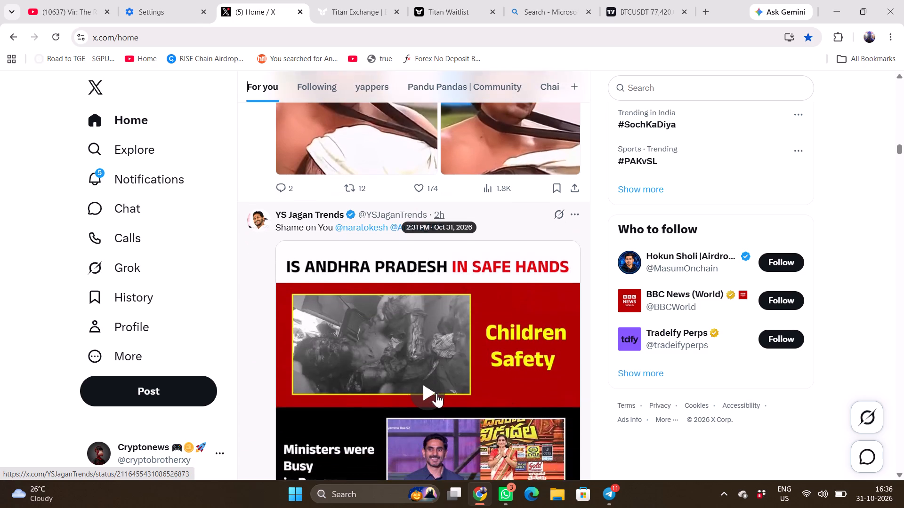
{"action": "scroll", "coordinate": [436, 393], "scroll_direction": "down", "scroll_amount": 1}
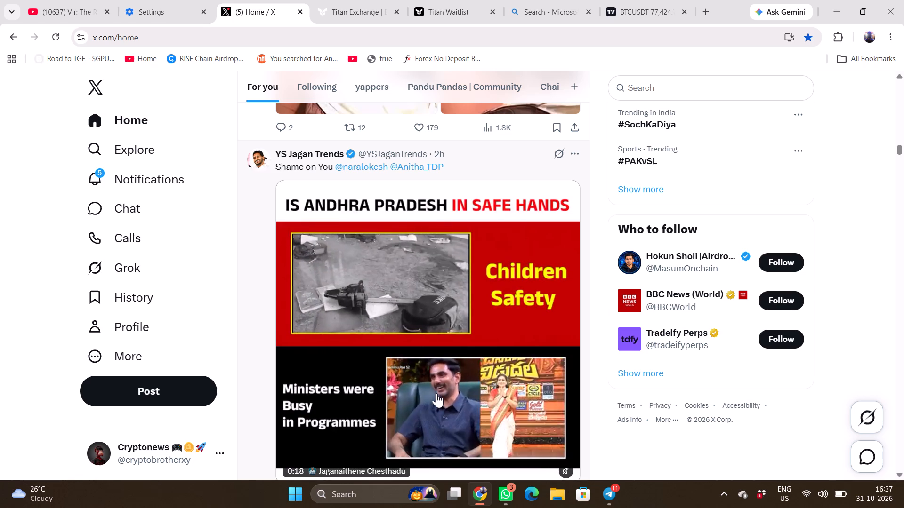
{"action": "scroll", "coordinate": [436, 393], "scroll_direction": "down", "scroll_amount": 1}
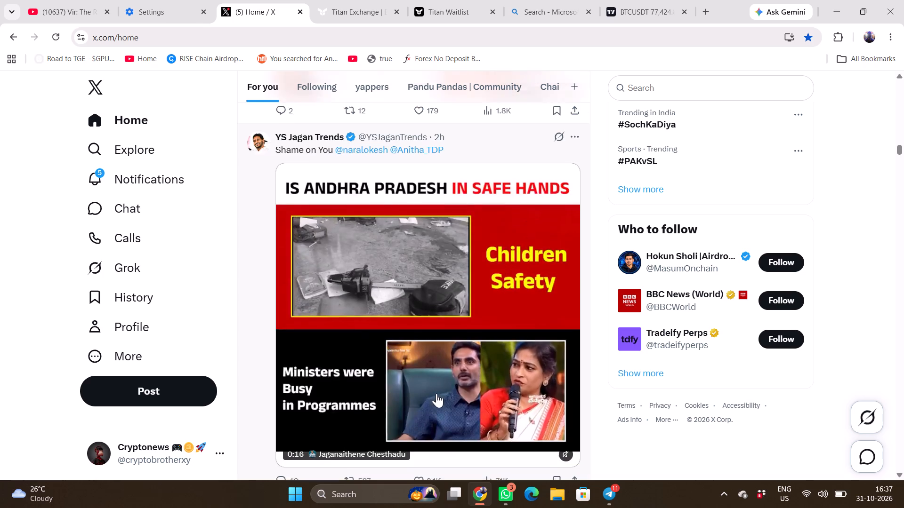
{"action": "scroll", "coordinate": [436, 393], "scroll_direction": "down", "scroll_amount": 1}
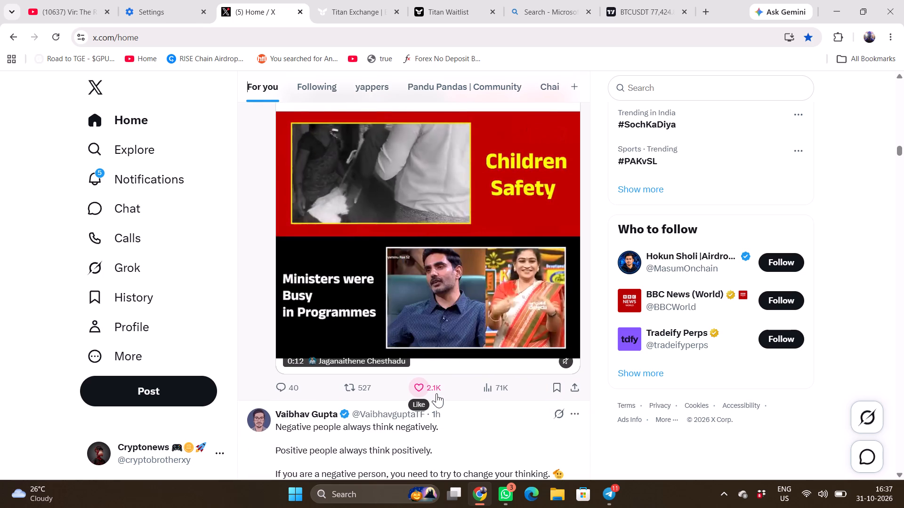
{"action": "scroll", "coordinate": [436, 393], "scroll_direction": "down", "scroll_amount": 1}
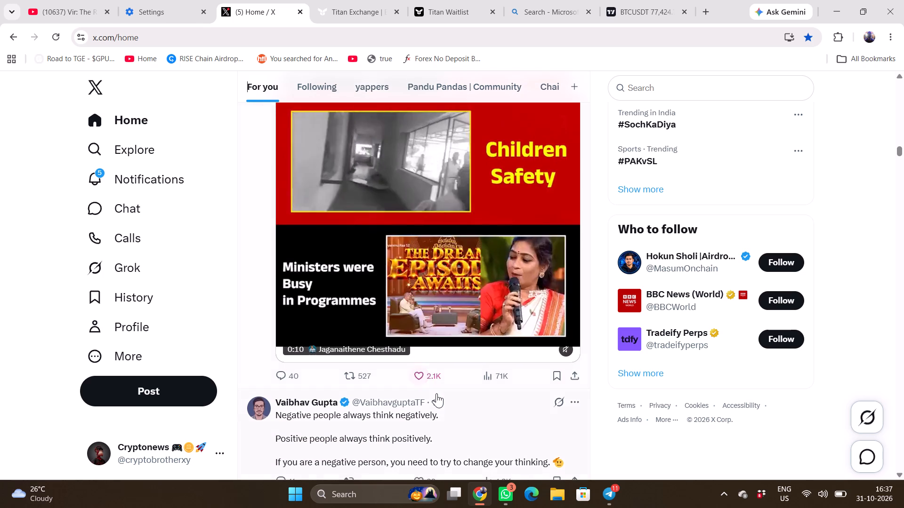
Browse the next feed posts, including the ABP LIVE Salman Khan story, the Central Cricket wedding rumour and the FTX arbitrage post.
{"action": "scroll", "coordinate": [436, 393], "scroll_direction": "down", "scroll_amount": 3}
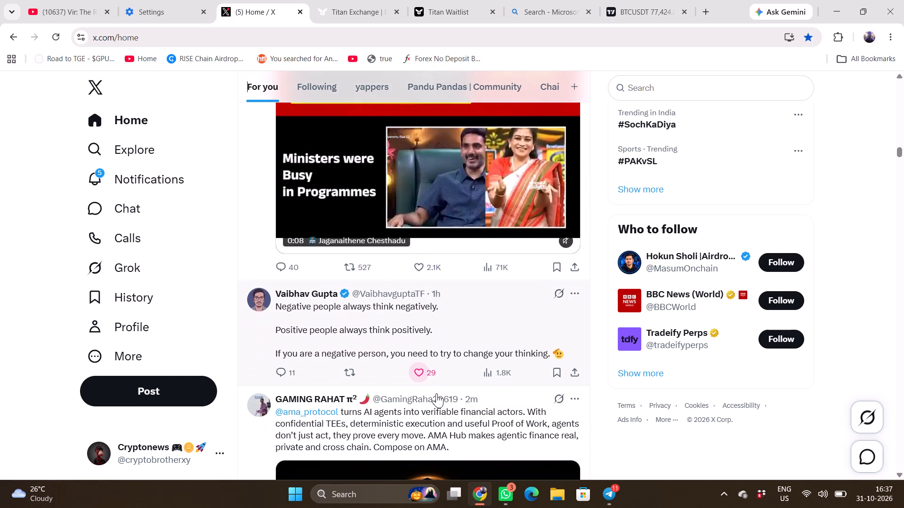
{"action": "scroll", "coordinate": [436, 393], "scroll_direction": "down", "scroll_amount": 3}
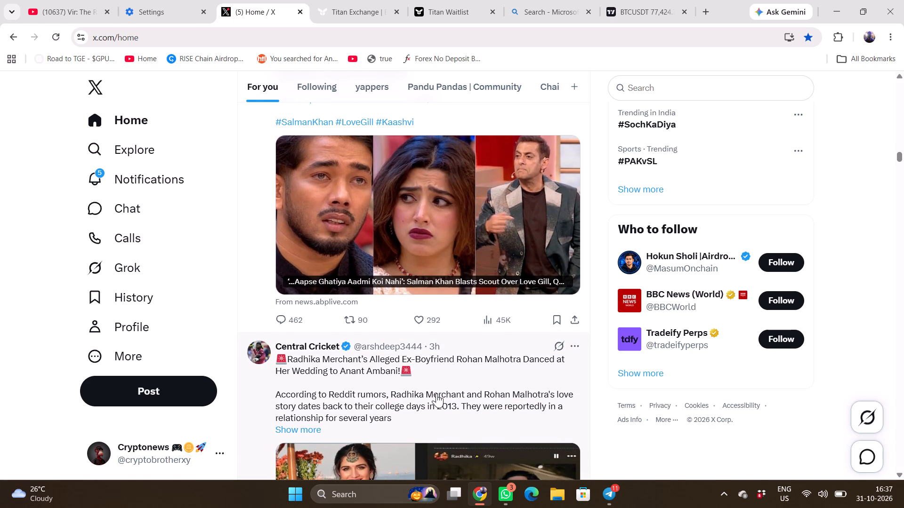
{"action": "scroll", "coordinate": [436, 393], "scroll_direction": "up", "scroll_amount": 1}
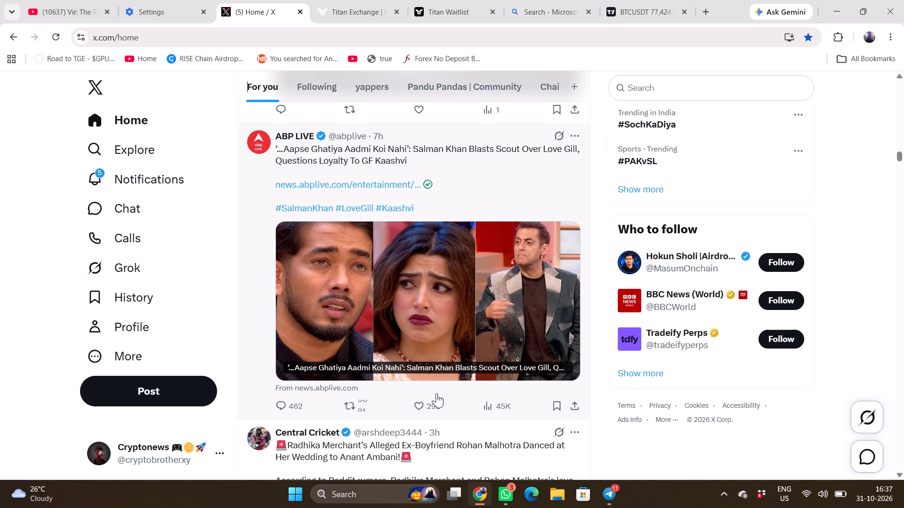
{"action": "scroll", "coordinate": [436, 393], "scroll_direction": "down", "scroll_amount": 4}
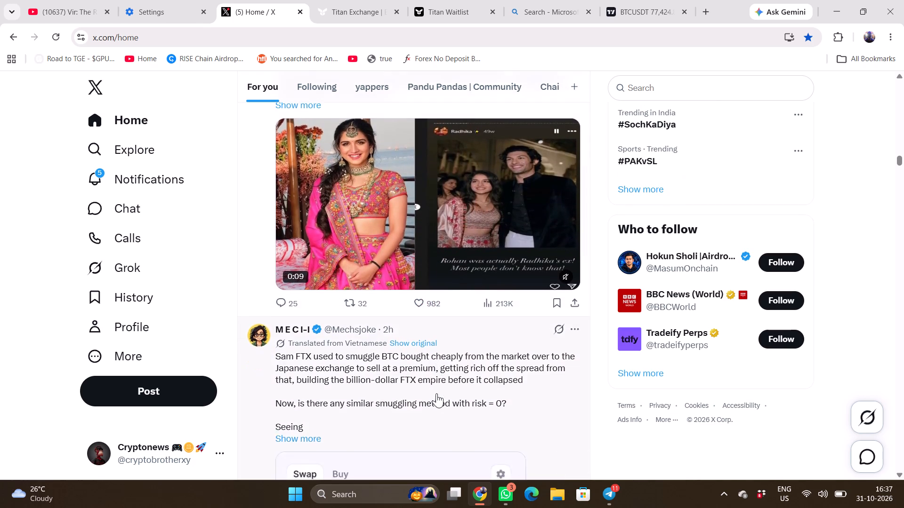
{"action": "scroll", "coordinate": [436, 393], "scroll_direction": "down", "scroll_amount": 3}
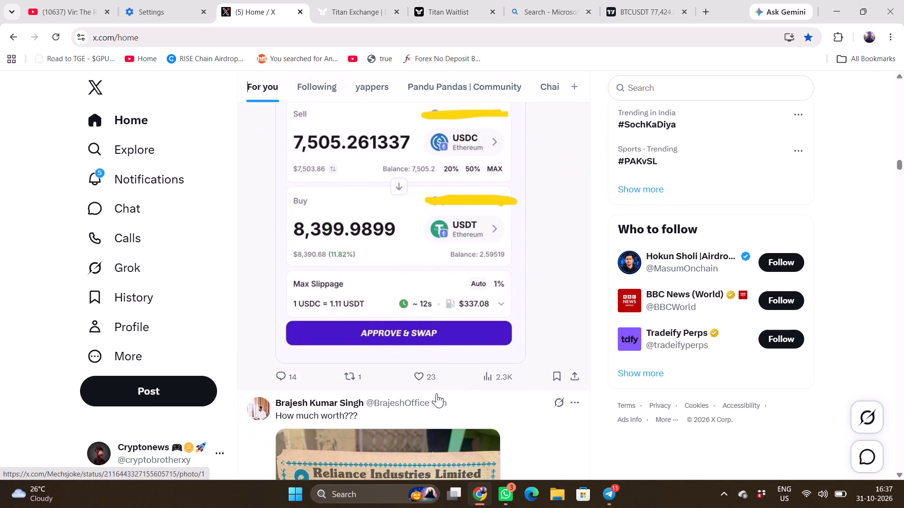
Skim the feed through the Reliance share certificate, salary credit and #qaziTouqeer shampoo posts.
{"action": "scroll", "coordinate": [436, 393], "scroll_direction": "down", "scroll_amount": 3}
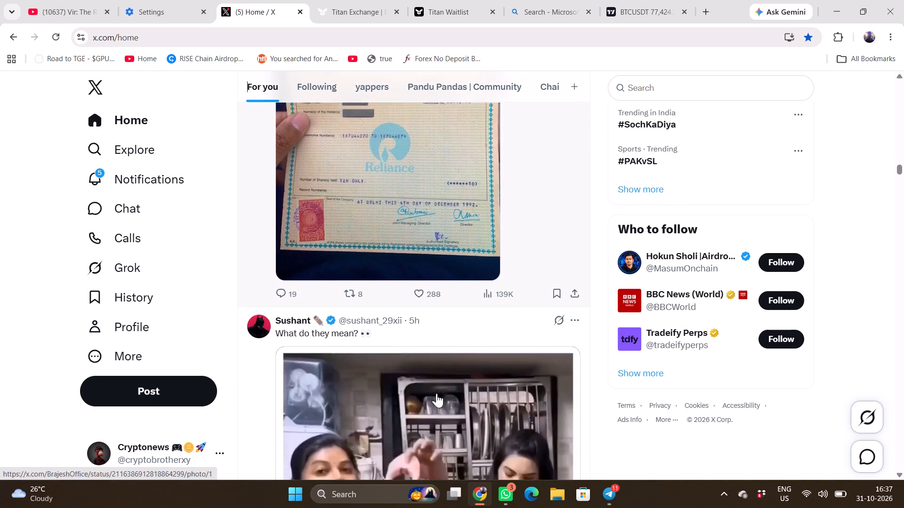
{"action": "scroll", "coordinate": [436, 393], "scroll_direction": "down", "scroll_amount": 3}
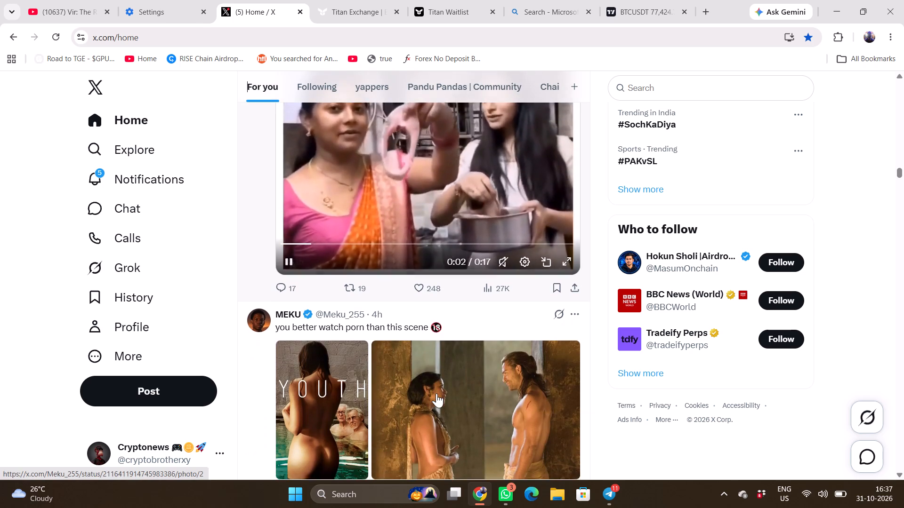
{"action": "scroll", "coordinate": [436, 393], "scroll_direction": "down", "scroll_amount": 1}
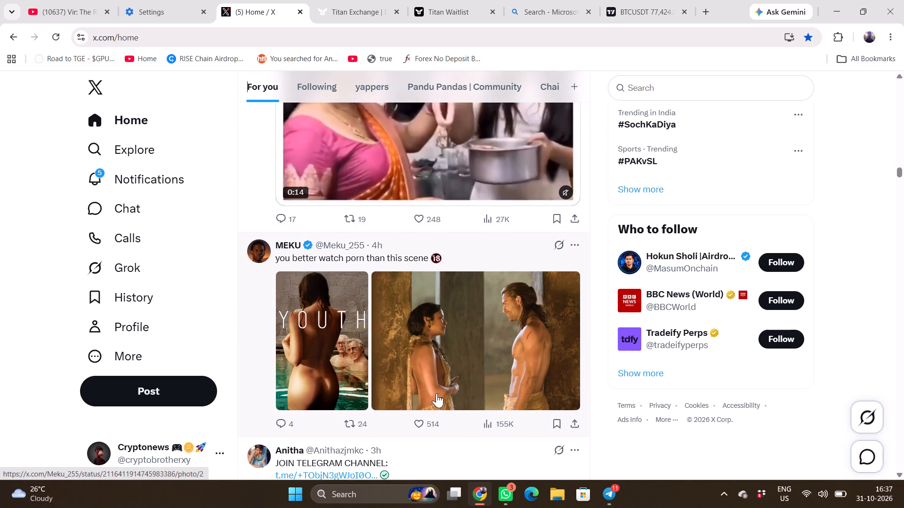
{"action": "scroll", "coordinate": [436, 393], "scroll_direction": "down", "scroll_amount": 1}
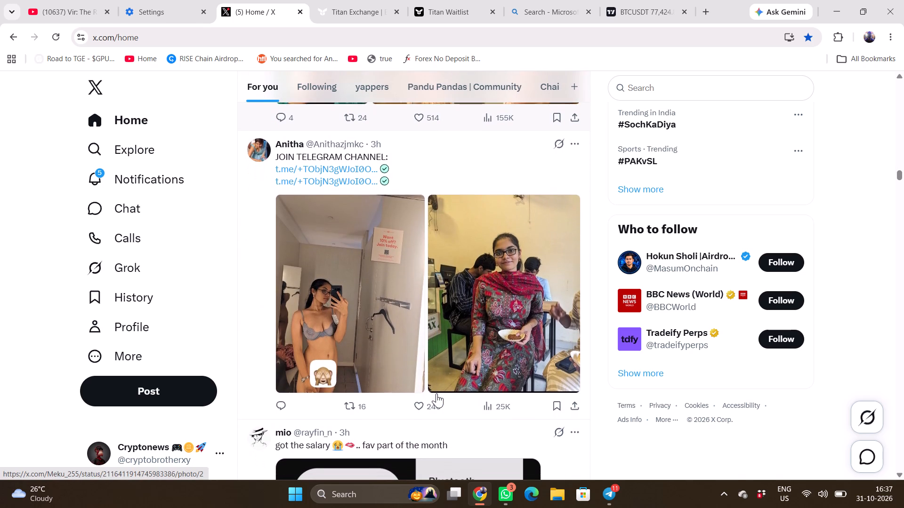
{"action": "scroll", "coordinate": [436, 393], "scroll_direction": "down", "scroll_amount": 3}
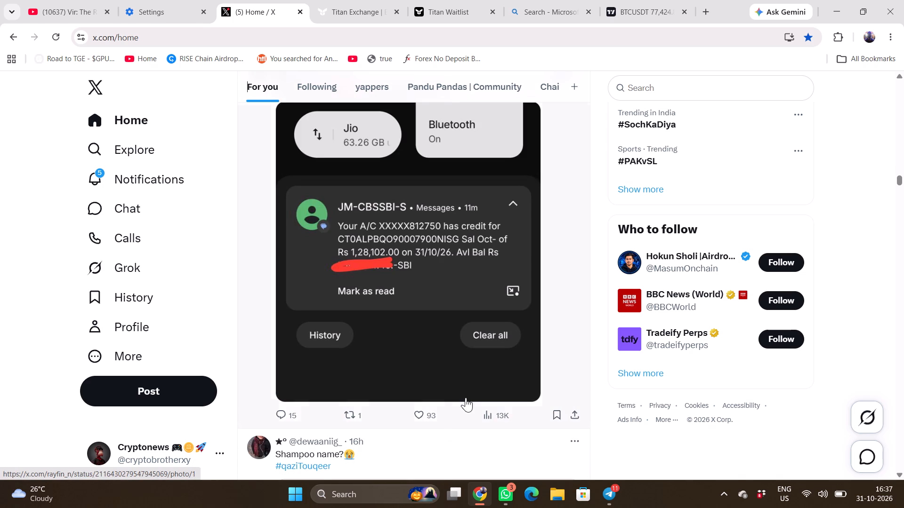
{"action": "scroll", "coordinate": [454, 425], "scroll_direction": "down", "scroll_amount": 3}
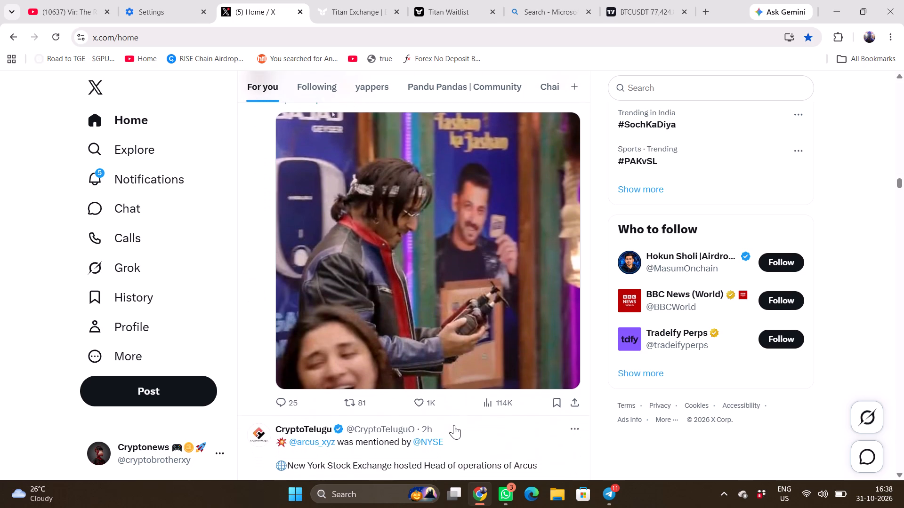
{"action": "scroll", "coordinate": [438, 418], "scroll_direction": "up", "scroll_amount": 2}
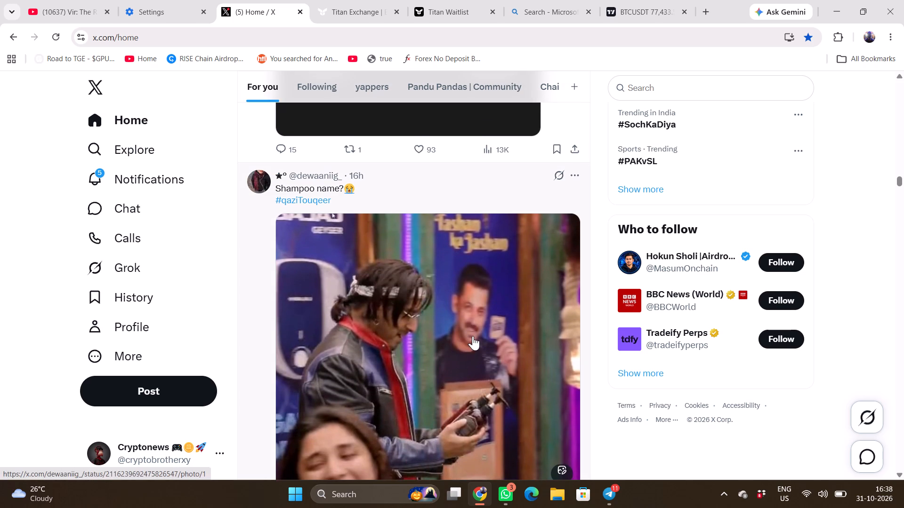
Read the CryptoTelugu post about Arcus being mentioned by NYSE and look over the posts below it.
{"action": "scroll", "coordinate": [473, 336], "scroll_direction": "down", "scroll_amount": 3}
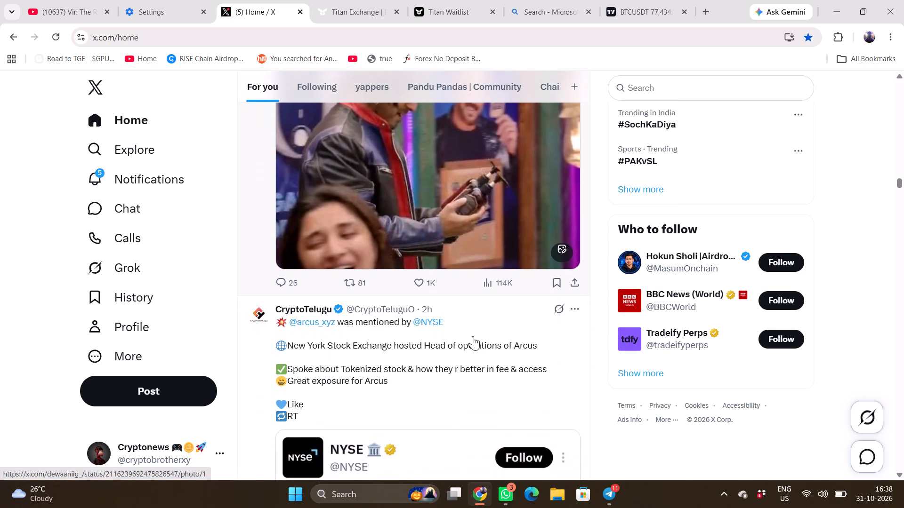
{"action": "scroll", "coordinate": [473, 336], "scroll_direction": "down", "scroll_amount": 5}
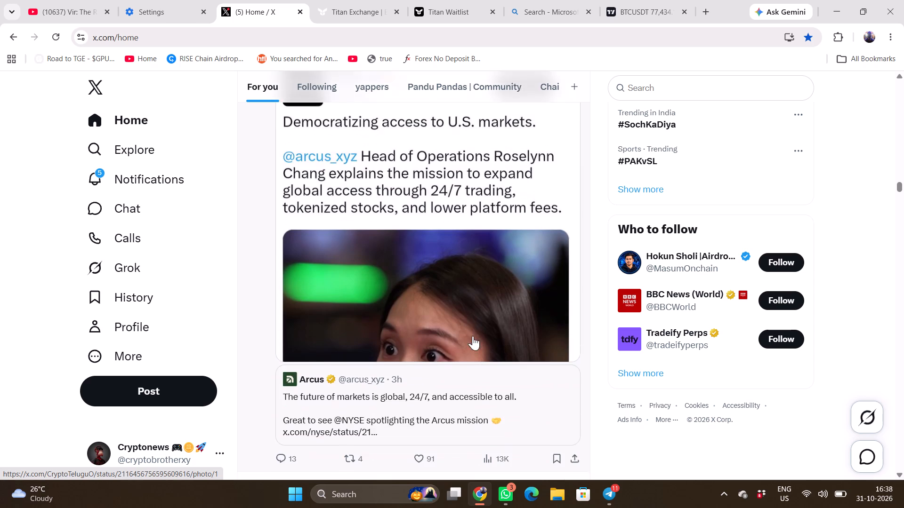
{"action": "scroll", "coordinate": [473, 336], "scroll_direction": "down", "scroll_amount": 4}
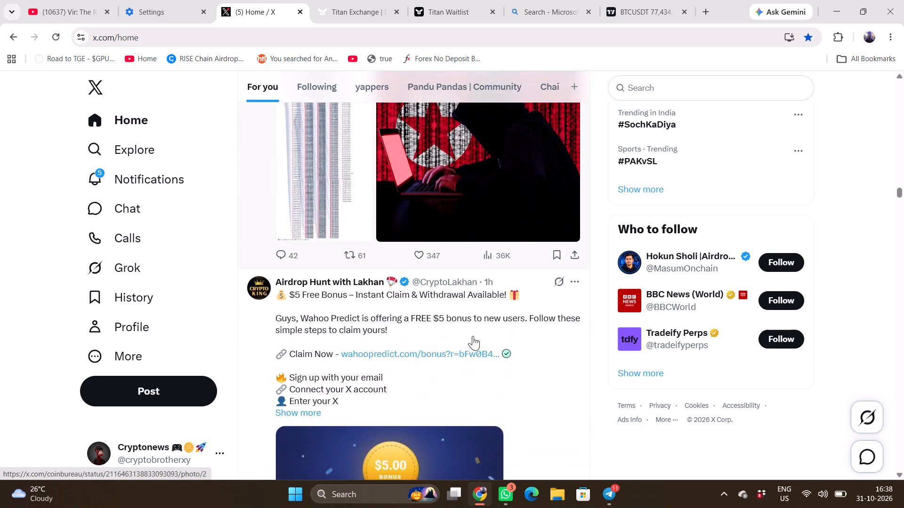
Expand the Coin Bureau post about the Binance hackers' laundering patterns and read its full text.
{"action": "scroll", "coordinate": [473, 336], "scroll_direction": "up", "scroll_amount": 1}
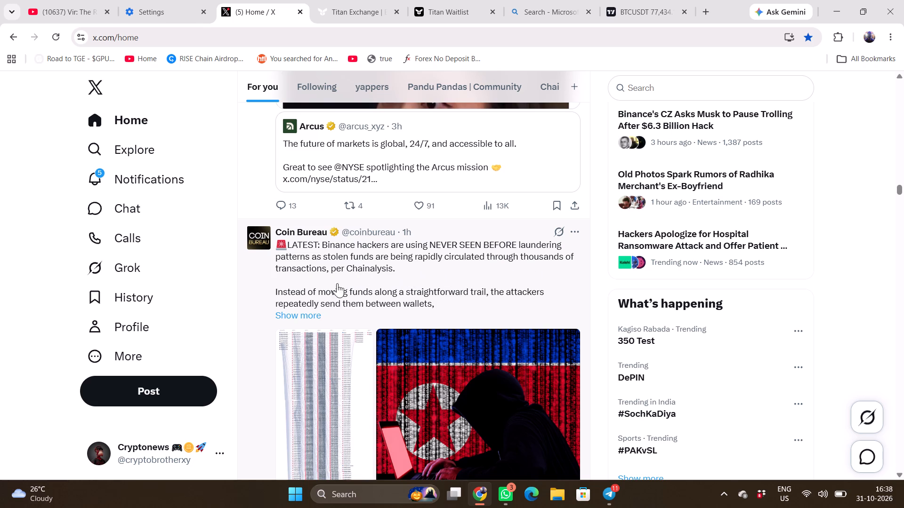
{"action": "left_click", "coordinate": [307, 318]}
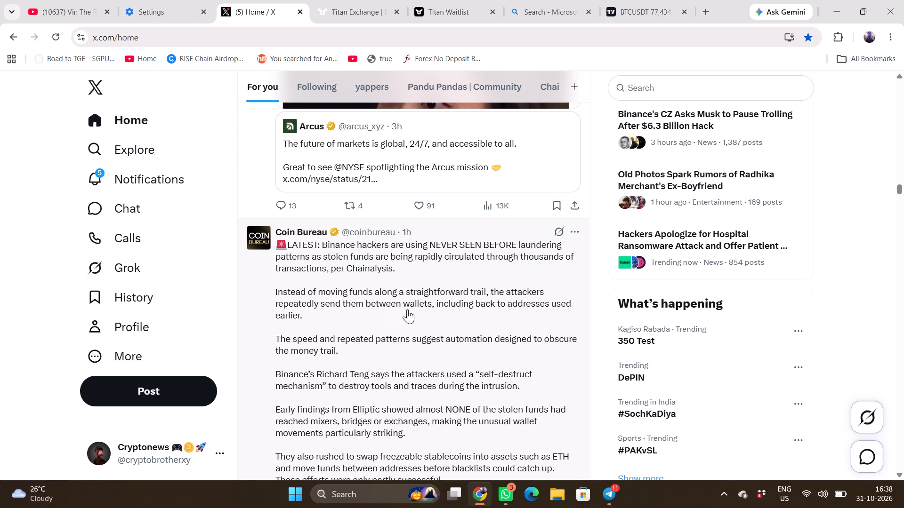
{"action": "scroll", "coordinate": [438, 313], "scroll_direction": "down", "scroll_amount": 1}
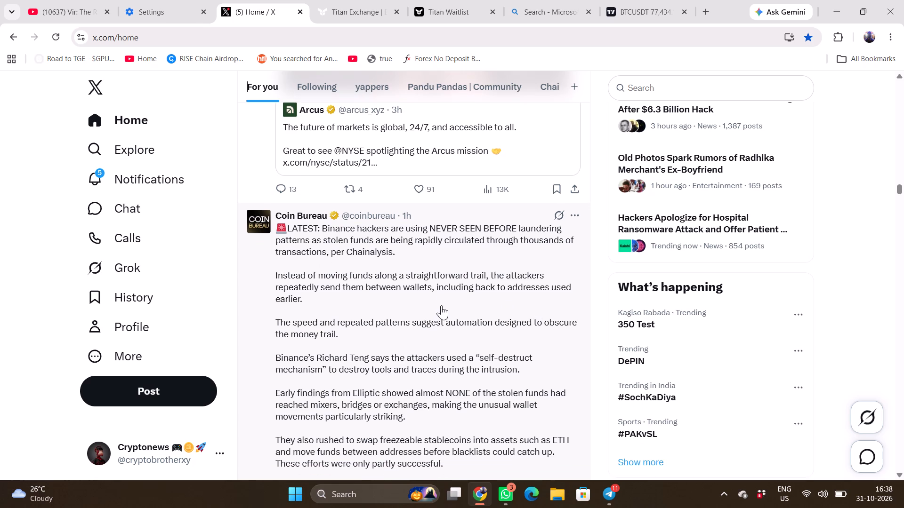
{"action": "scroll", "coordinate": [456, 321], "scroll_direction": "down", "scroll_amount": 1}
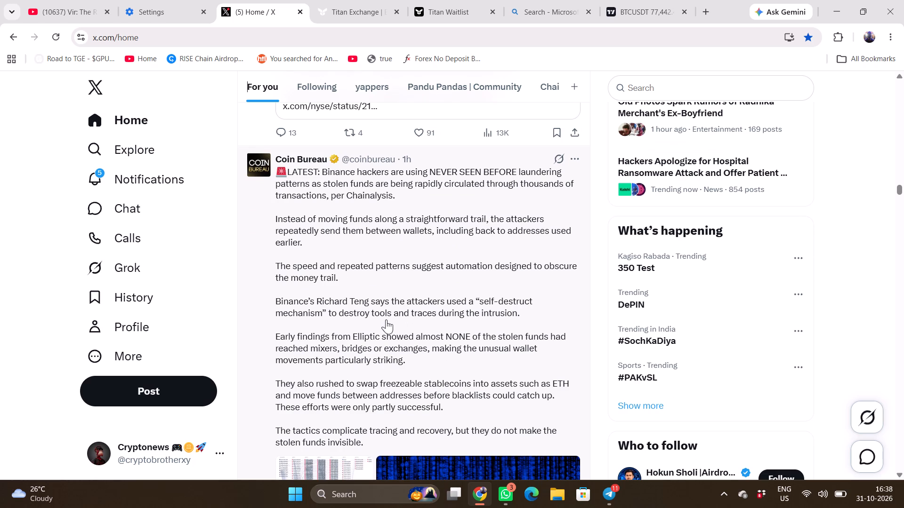
{"action": "scroll", "coordinate": [421, 320], "scroll_direction": "down", "scroll_amount": 1}
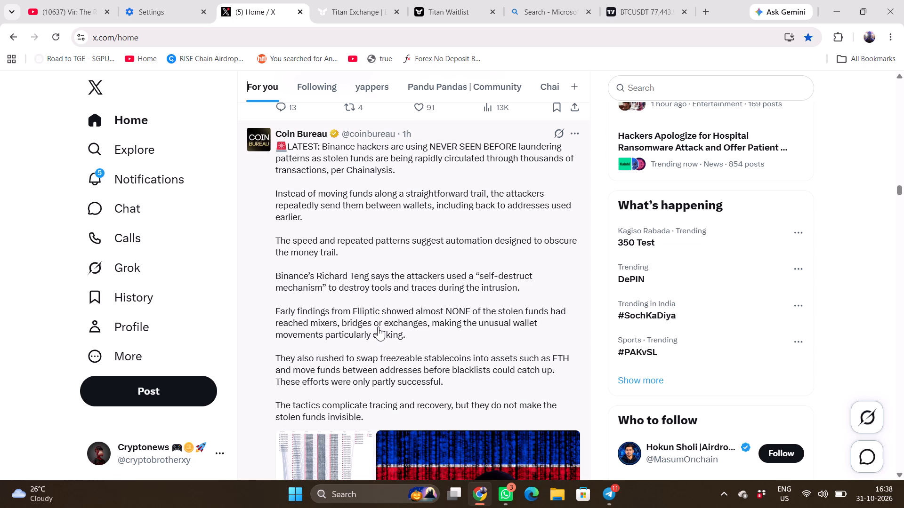
Browse past the Coin Bureau post through the $5 Wahoo Predict bonus, "Life after the Binance hack" and FairVenue trading bot hackathon posts.
{"action": "scroll", "coordinate": [413, 347], "scroll_direction": "down", "scroll_amount": 4}
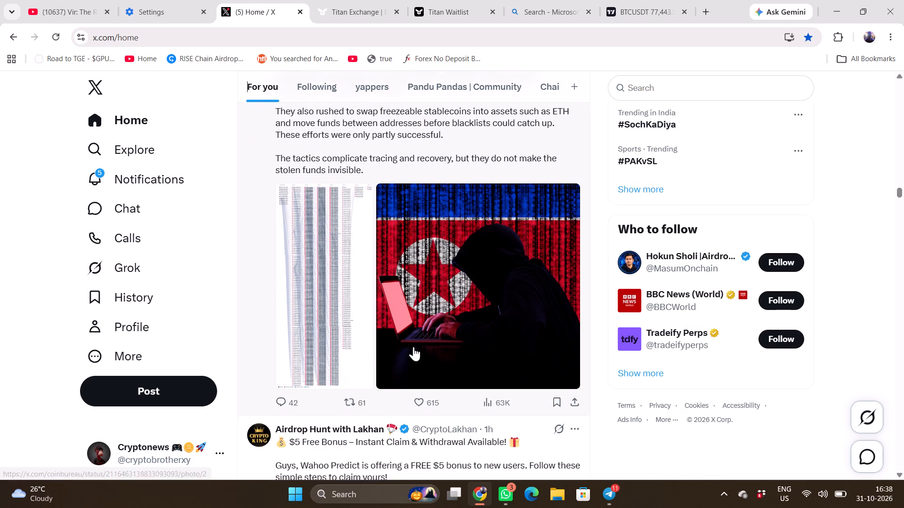
{"action": "scroll", "coordinate": [413, 347], "scroll_direction": "down", "scroll_amount": 2}
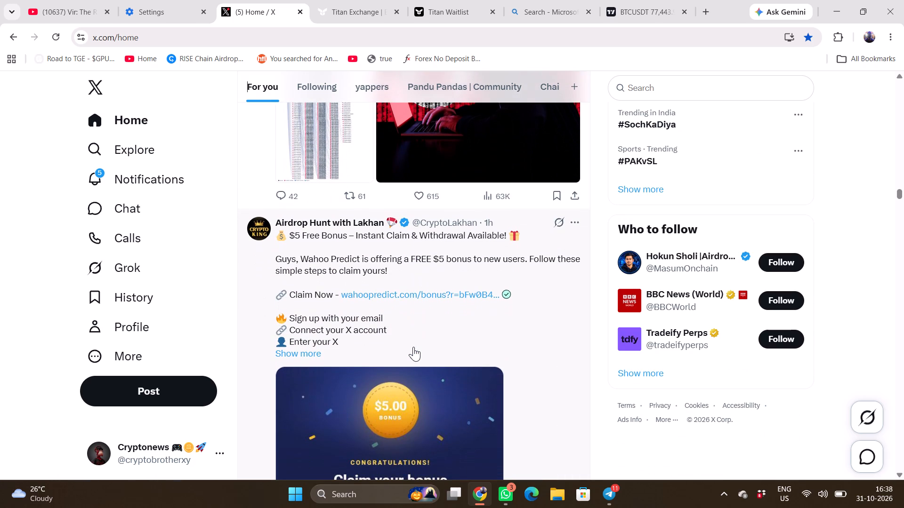
{"action": "scroll", "coordinate": [413, 347], "scroll_direction": "down", "scroll_amount": 2}
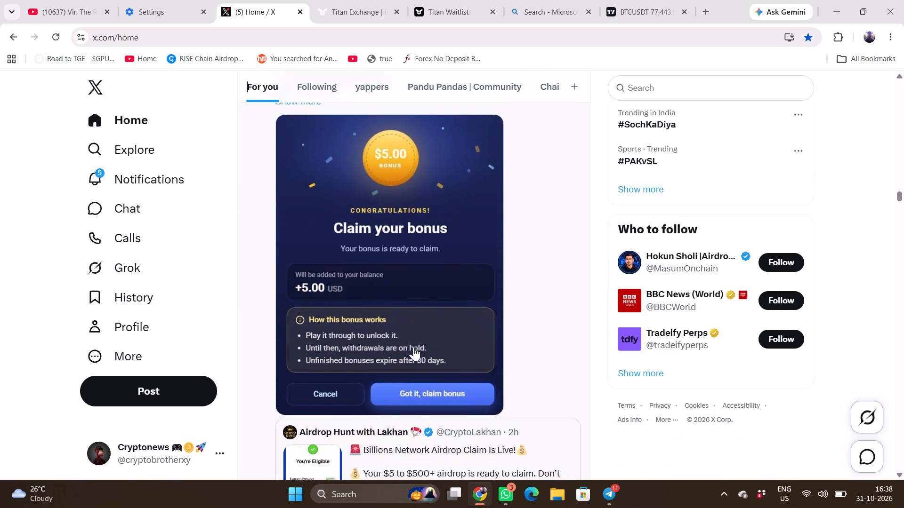
{"action": "scroll", "coordinate": [413, 347], "scroll_direction": "down", "scroll_amount": 2}
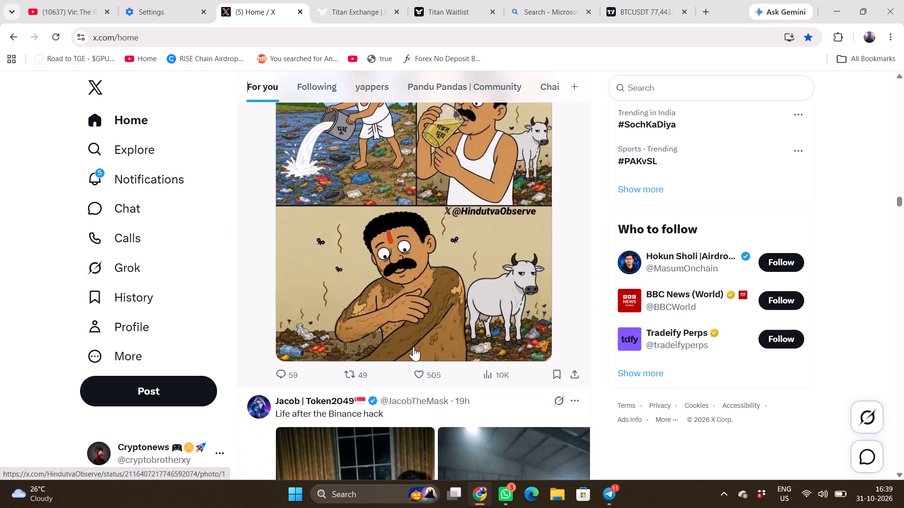
{"action": "scroll", "coordinate": [413, 347], "scroll_direction": "down", "scroll_amount": 1}
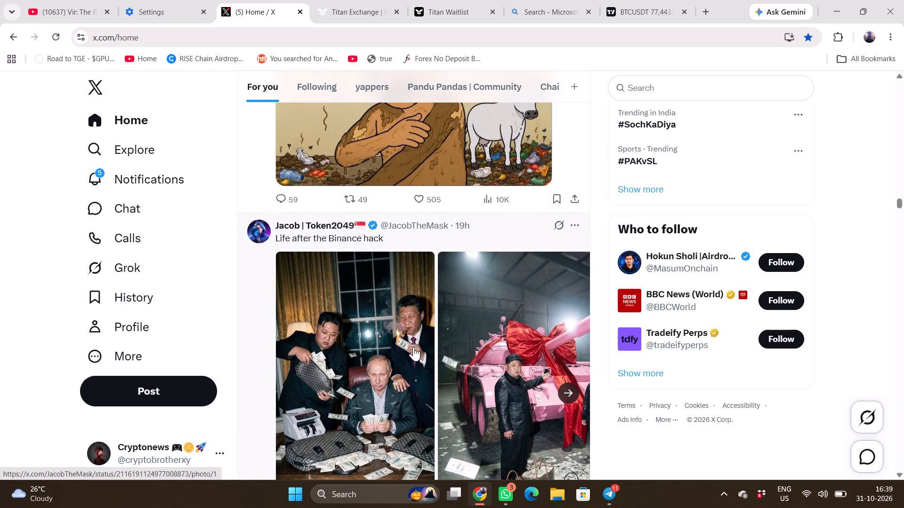
{"action": "scroll", "coordinate": [413, 347], "scroll_direction": "down", "scroll_amount": 4}
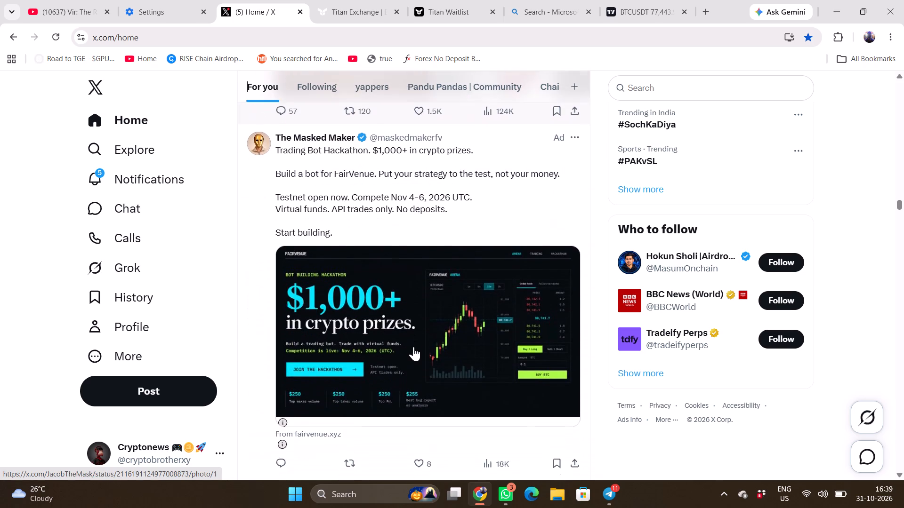
Watch the "Hawas ki pari" parody clip and read the Goat Funded Futures 50K 1-Day Pass offer beneath it.
{"action": "scroll", "coordinate": [413, 347], "scroll_direction": "down", "scroll_amount": 1}
{"action": "scroll", "coordinate": [413, 347], "scroll_direction": "up", "scroll_amount": 1}
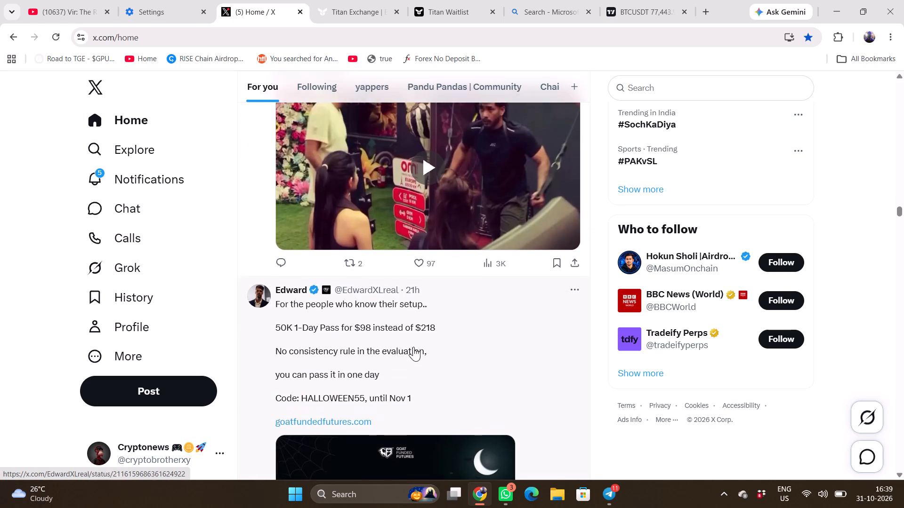
{"action": "scroll", "coordinate": [413, 347], "scroll_direction": "up", "scroll_amount": 1}
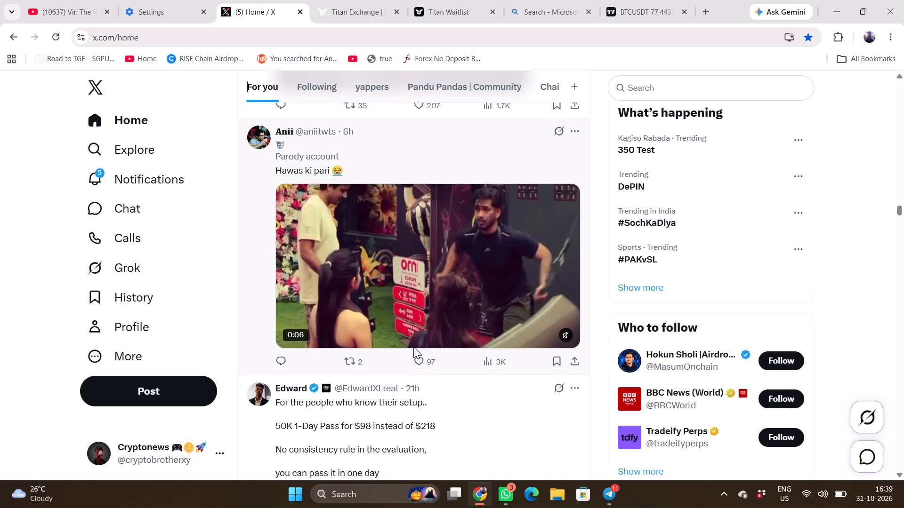
{"action": "scroll", "coordinate": [413, 347], "scroll_direction": "down", "scroll_amount": 1}
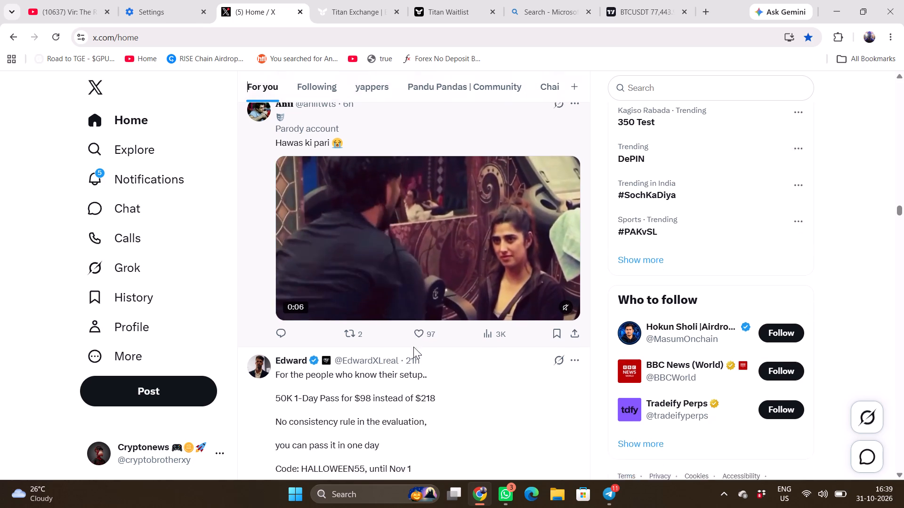
{"action": "scroll", "coordinate": [413, 347], "scroll_direction": "down", "scroll_amount": 1}
{"action": "scroll", "coordinate": [413, 347], "scroll_direction": "up", "scroll_amount": 1}
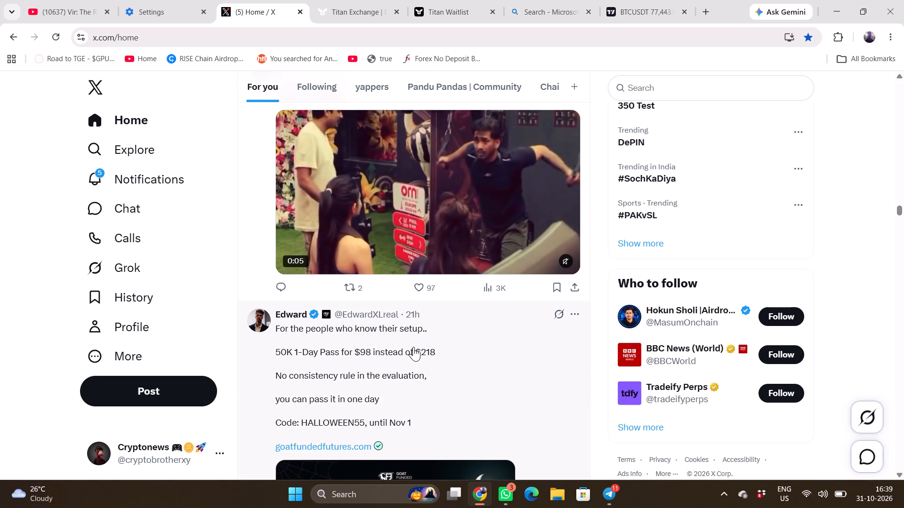
{"action": "scroll", "coordinate": [413, 347], "scroll_direction": "up", "scroll_amount": 1}
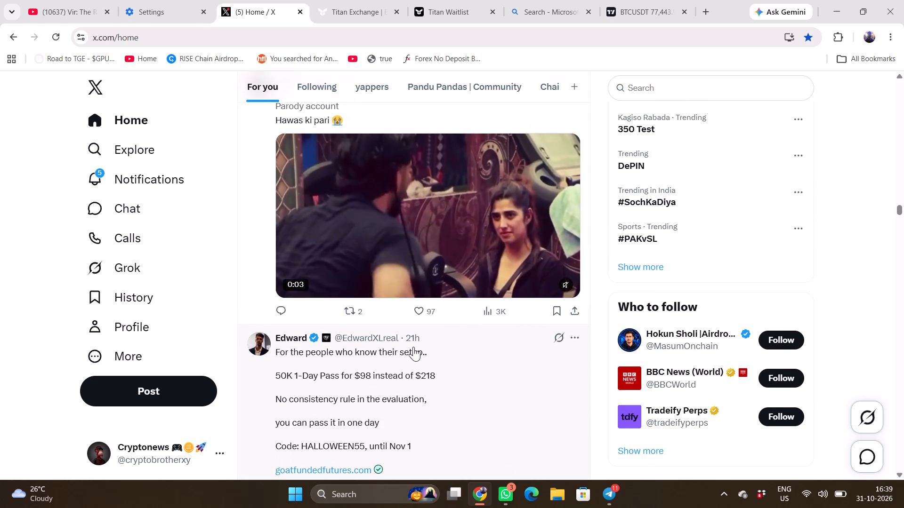
{"action": "scroll", "coordinate": [413, 347], "scroll_direction": "down", "scroll_amount": 3}
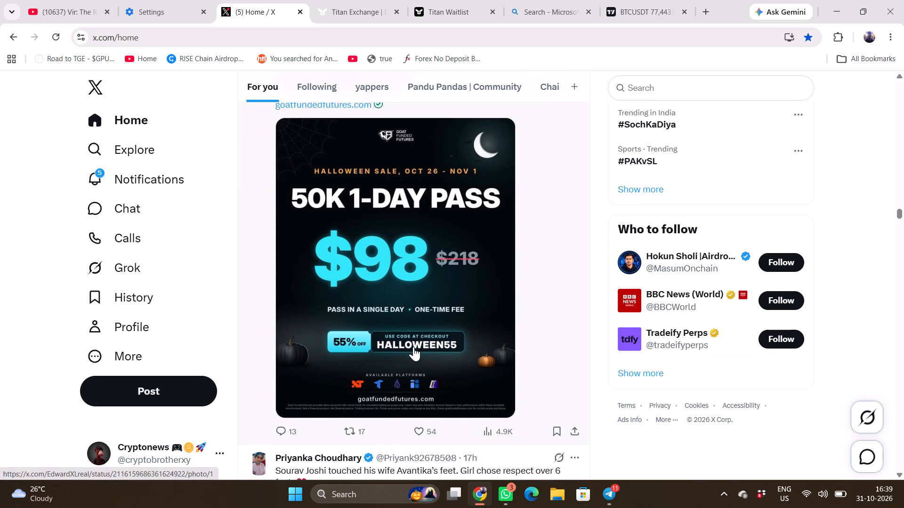
Watch the Karwa Chauth couple video in the feed.
{"action": "scroll", "coordinate": [413, 347], "scroll_direction": "down", "scroll_amount": 4}
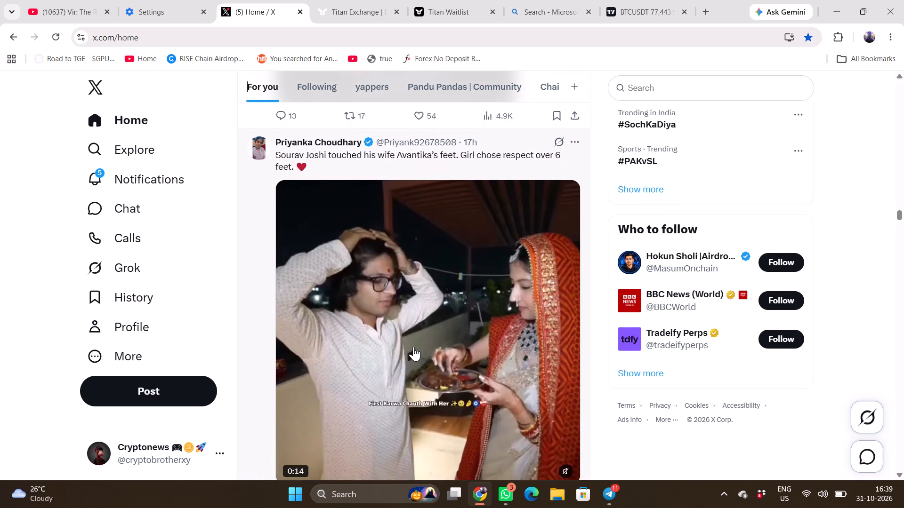
{"action": "scroll", "coordinate": [465, 357], "scroll_direction": "down", "scroll_amount": 1}
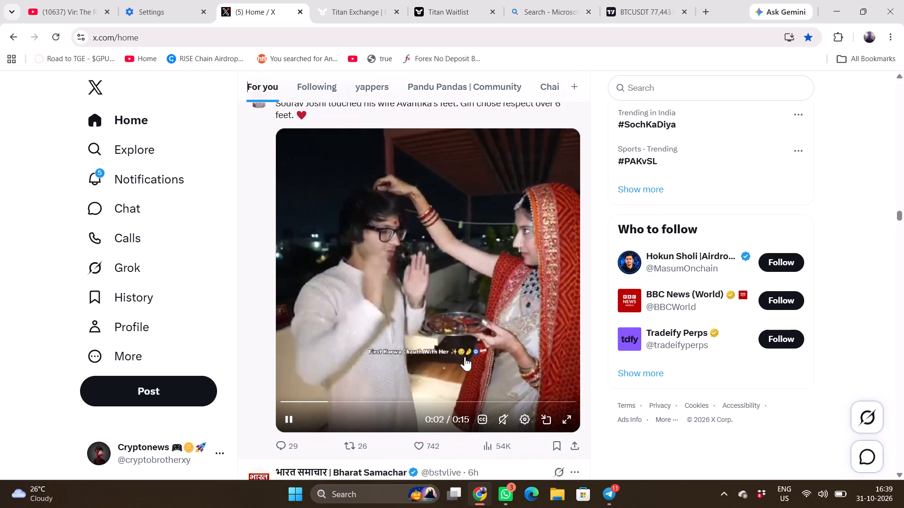
{"action": "scroll", "coordinate": [465, 357], "scroll_direction": "down", "scroll_amount": 1}
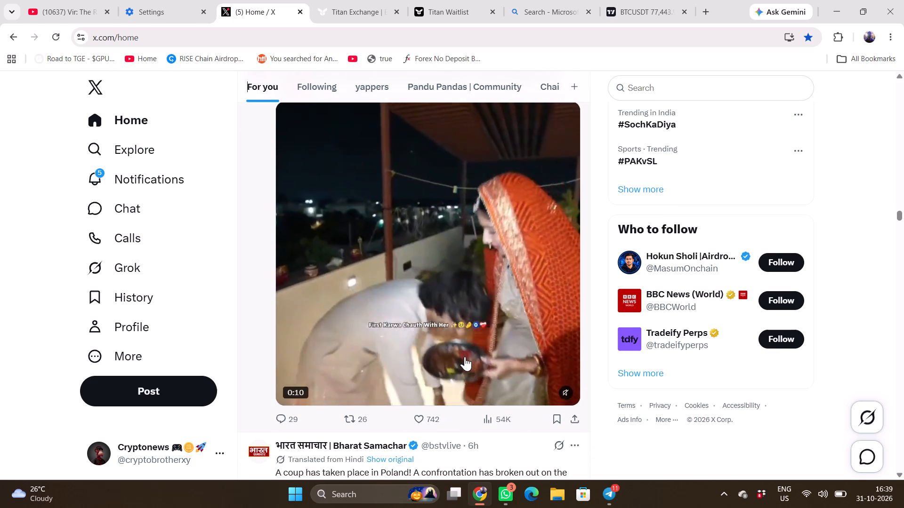
{"action": "scroll", "coordinate": [465, 357], "scroll_direction": "up", "scroll_amount": 1}
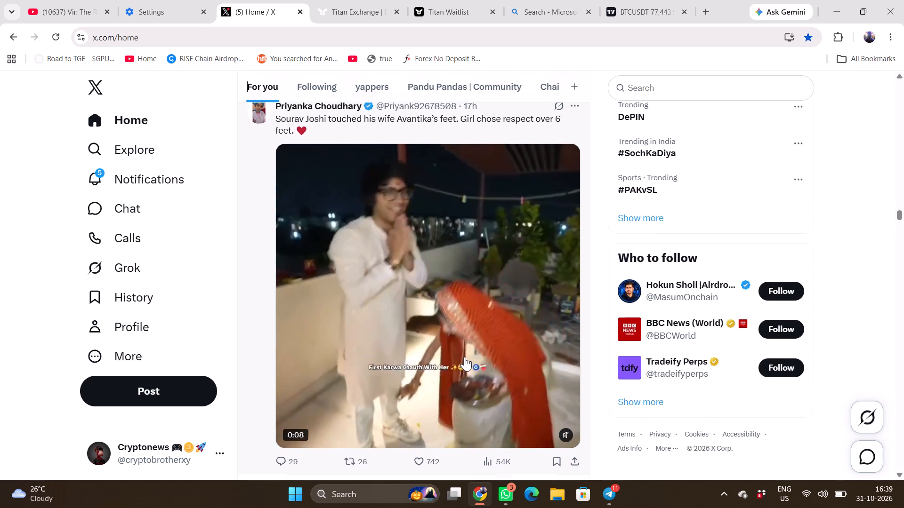
{"action": "scroll", "coordinate": [465, 357], "scroll_direction": "up", "scroll_amount": 1}
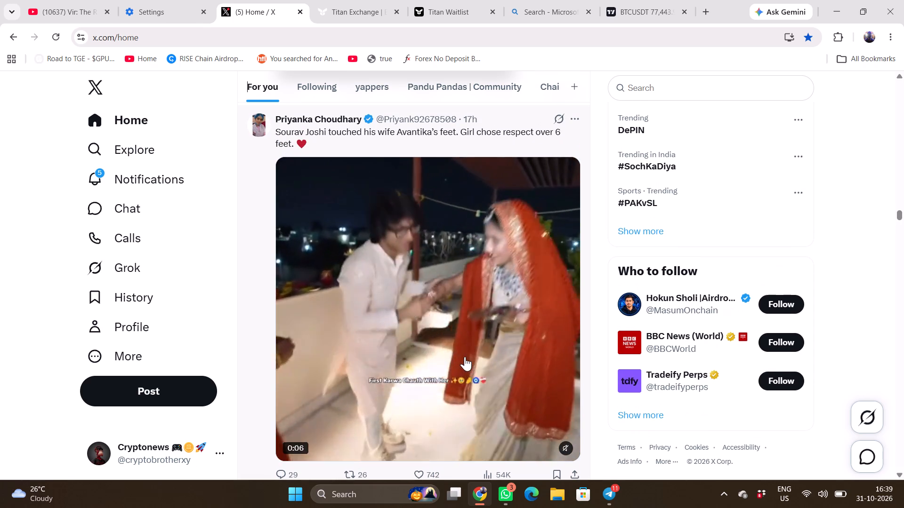
Skim the feed through the Bharat Samachar Poland coup report, weapon license clip, Korean breathing check post and "Only facts" meme.
{"action": "scroll", "coordinate": [465, 357], "scroll_direction": "down", "scroll_amount": 4}
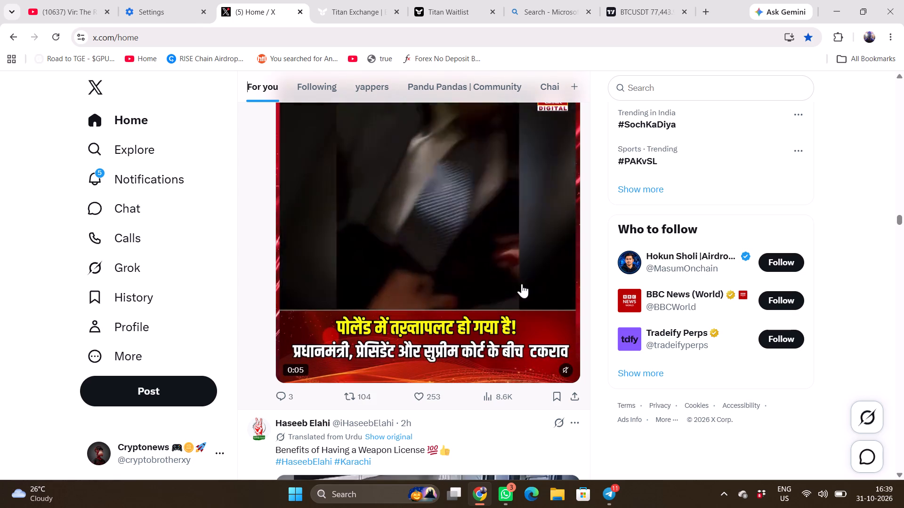
{"action": "scroll", "coordinate": [466, 397], "scroll_direction": "down", "scroll_amount": 3}
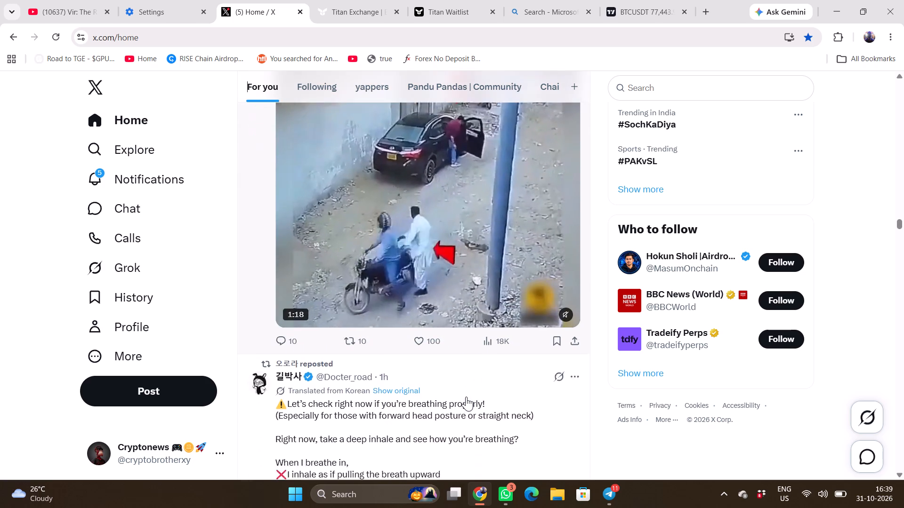
{"action": "scroll", "coordinate": [466, 397], "scroll_direction": "down", "scroll_amount": 4}
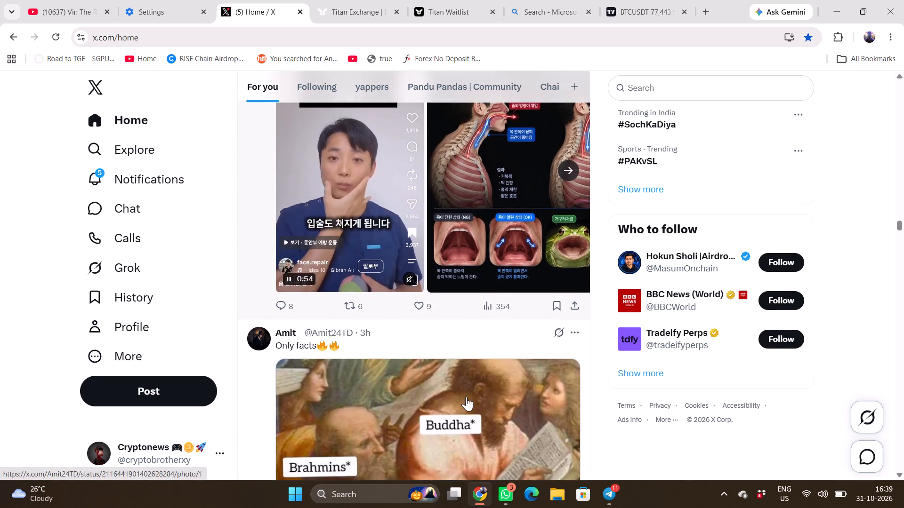
{"action": "scroll", "coordinate": [466, 397], "scroll_direction": "down", "scroll_amount": 2}
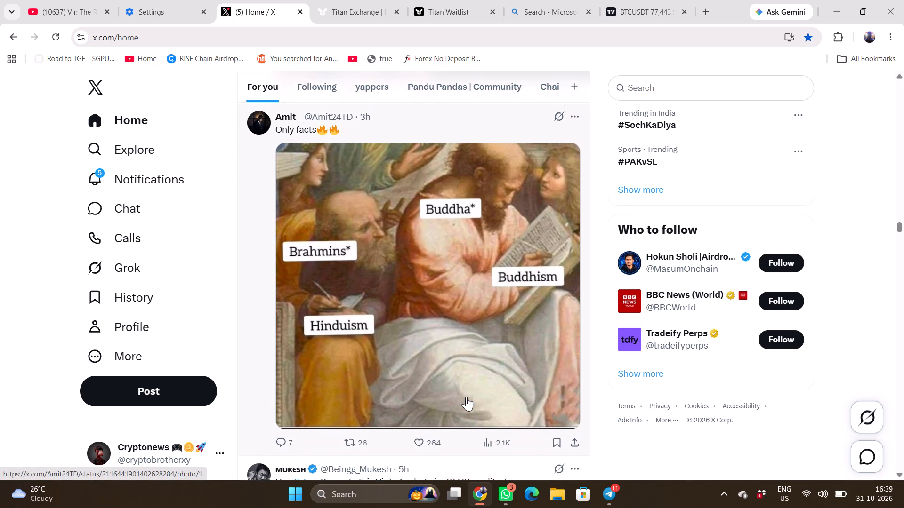
Look over the vintage photo post addressed to Grok and the Polimer News Dharmapuri murder story.
{"action": "scroll", "coordinate": [466, 397], "scroll_direction": "down", "scroll_amount": 5}
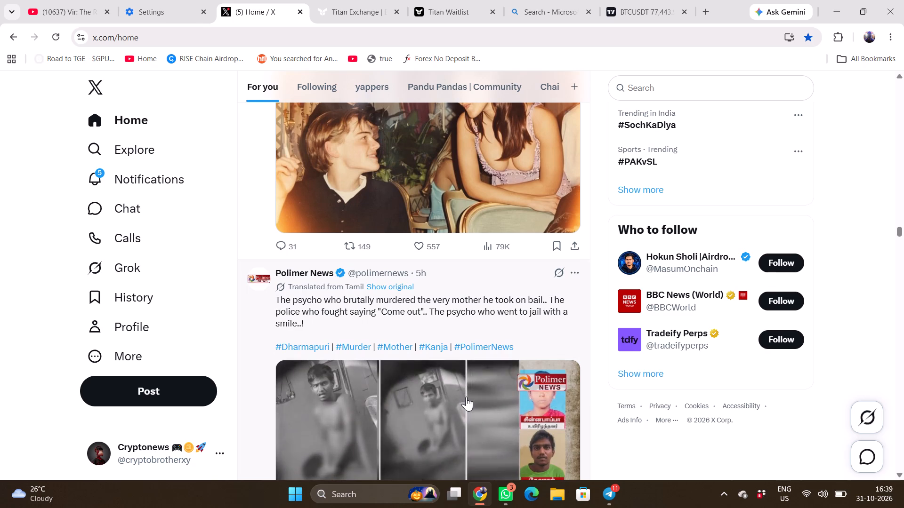
{"action": "scroll", "coordinate": [466, 397], "scroll_direction": "up", "scroll_amount": 2}
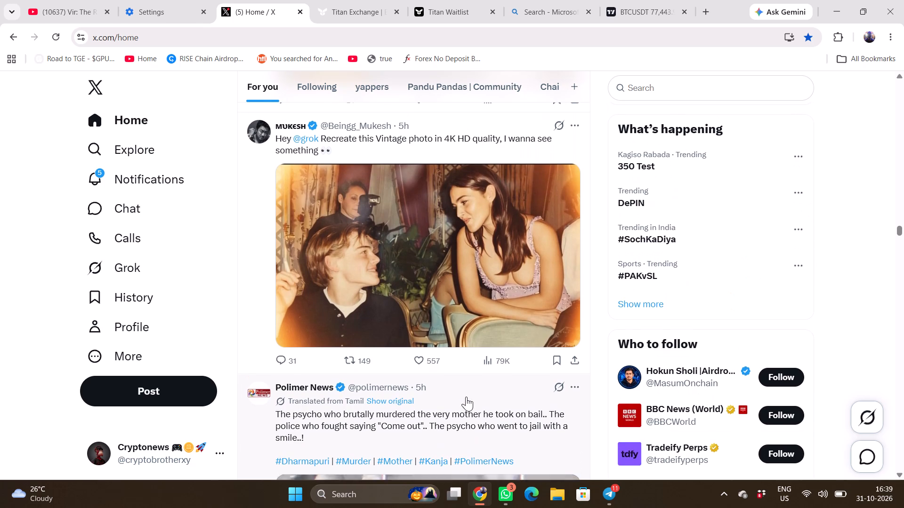
{"action": "scroll", "coordinate": [466, 397], "scroll_direction": "down", "scroll_amount": 4}
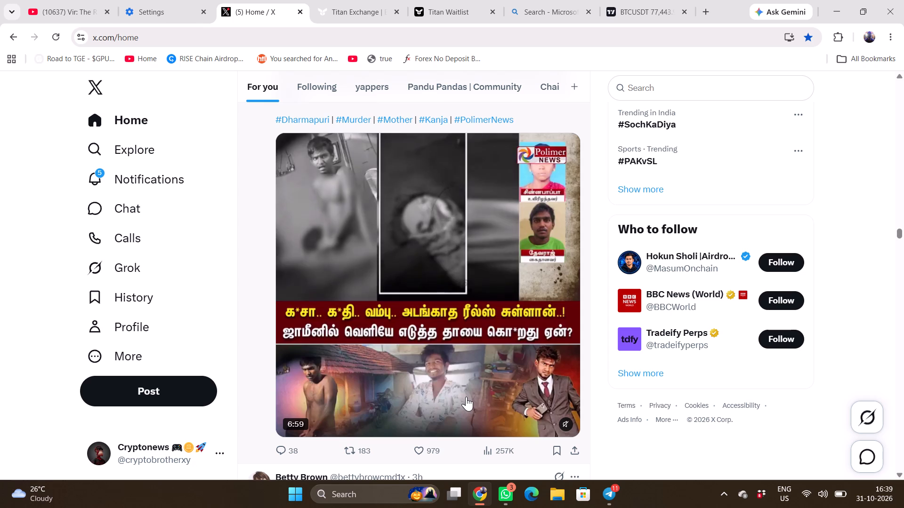
{"action": "scroll", "coordinate": [466, 397], "scroll_direction": "down", "scroll_amount": 3}
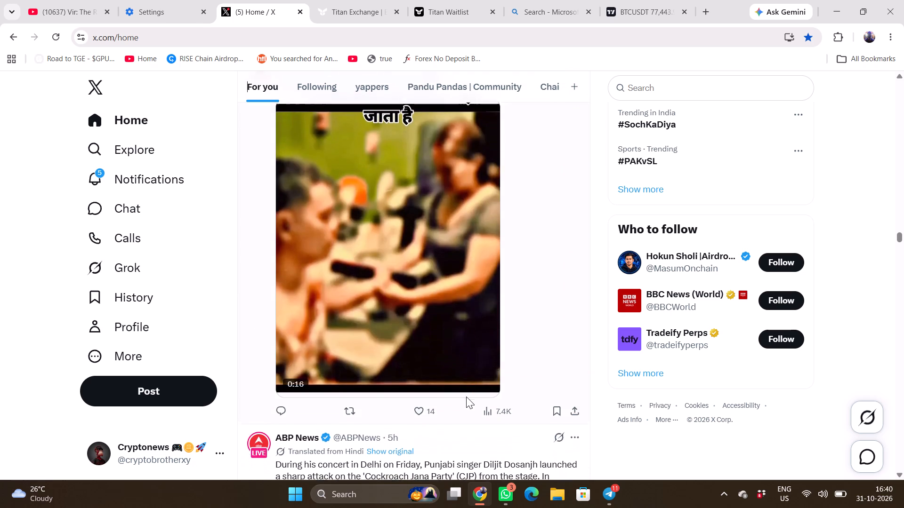
{"action": "scroll", "coordinate": [462, 355], "scroll_direction": "down", "scroll_amount": 2}
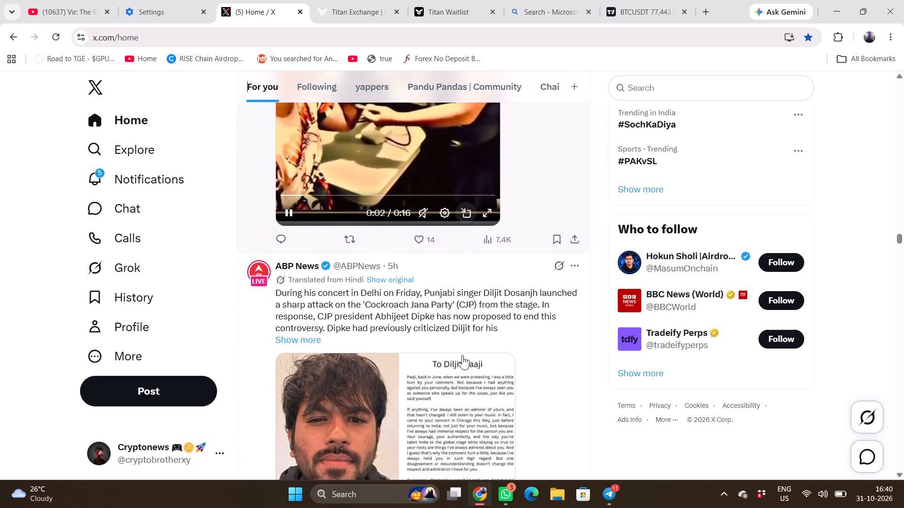
{"action": "scroll", "coordinate": [462, 355], "scroll_direction": "down", "scroll_amount": 2}
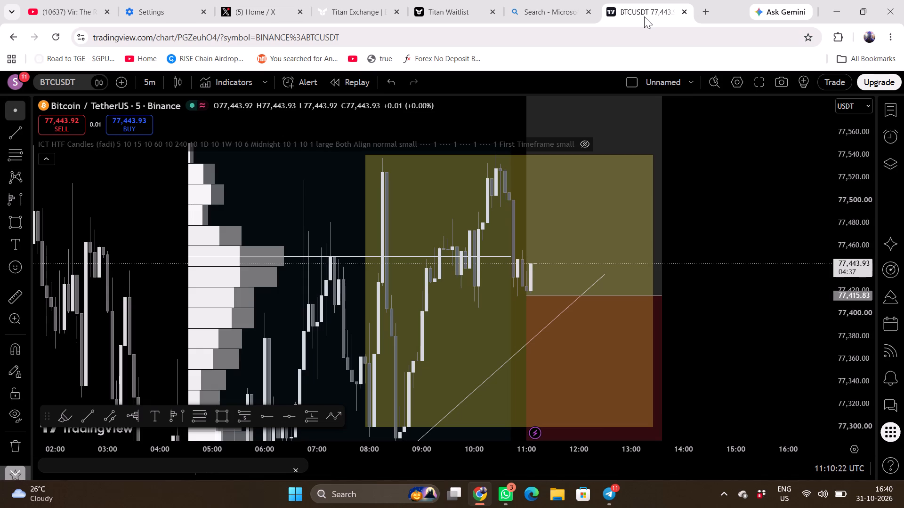
{"action": "scroll", "coordinate": [731, 229], "scroll_direction": "up", "scroll_amount": 2}
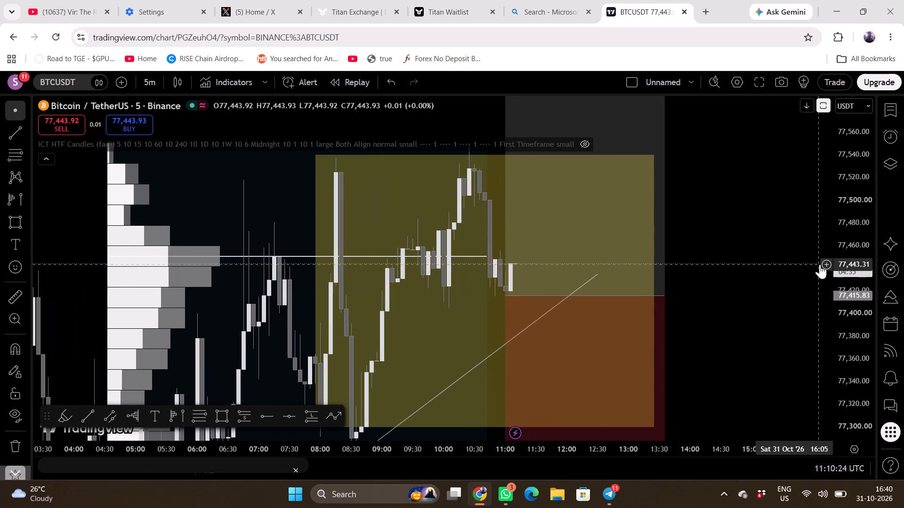
{"action": "scroll", "coordinate": [854, 288], "scroll_direction": "down", "scroll_amount": 5}
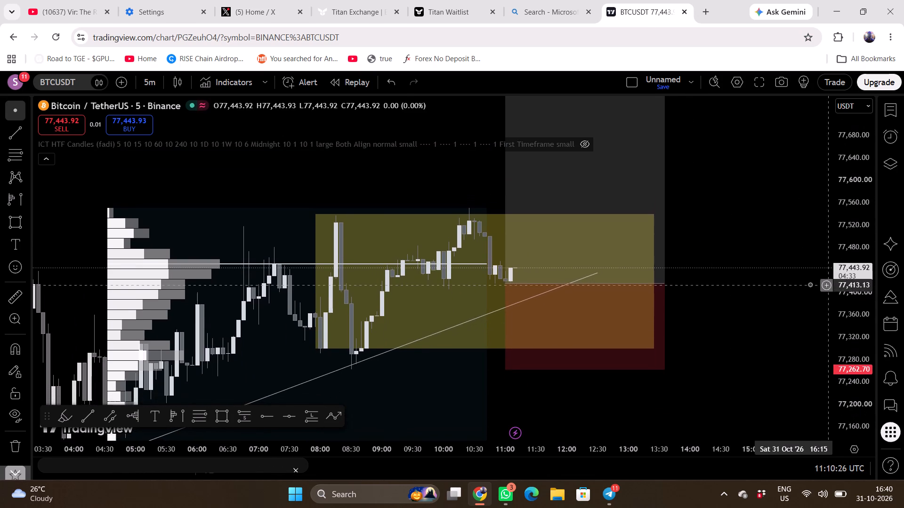
{"action": "scroll", "coordinate": [810, 284], "scroll_direction": "down", "scroll_amount": 1}
{"action": "scroll", "coordinate": [864, 294], "scroll_direction": "down", "scroll_amount": 4}
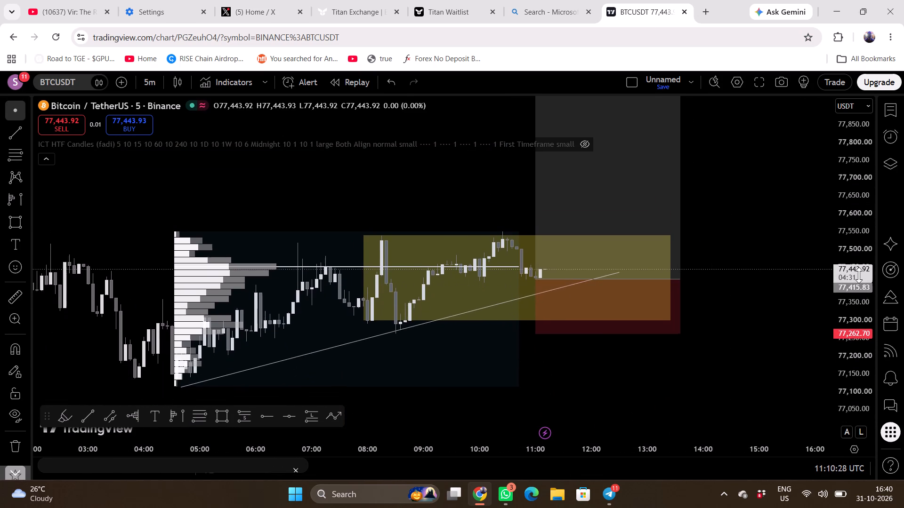
{"action": "scroll", "coordinate": [800, 242], "scroll_direction": "down", "scroll_amount": 2}
{"action": "scroll", "coordinate": [592, 385], "scroll_direction": "down", "scroll_amount": 1}
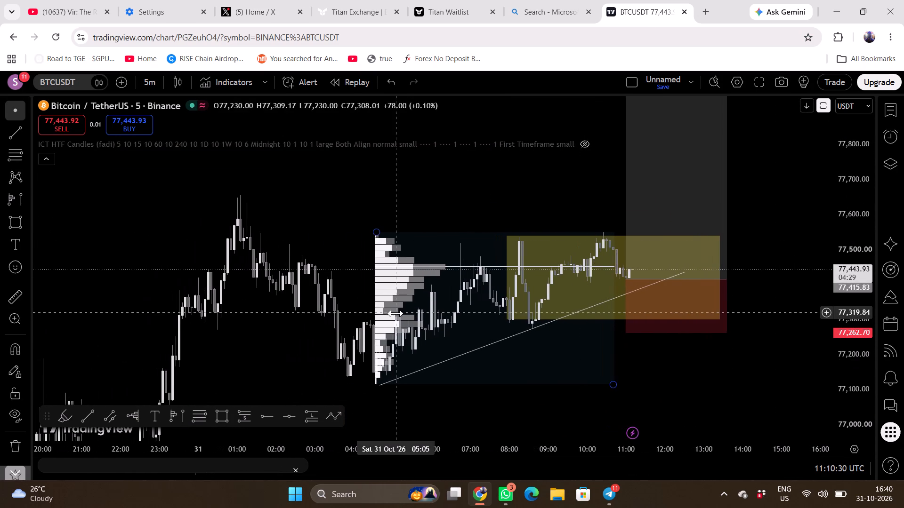
{"action": "left_click_drag", "start_coordinate": [456, 328], "coordinate": [482, 367]}
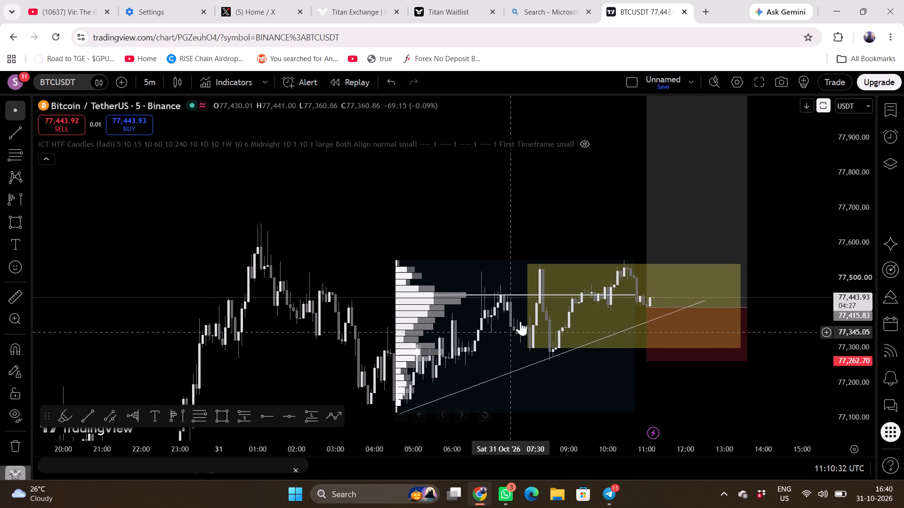
{"action": "left_click_drag", "start_coordinate": [472, 236], "coordinate": [497, 291]}
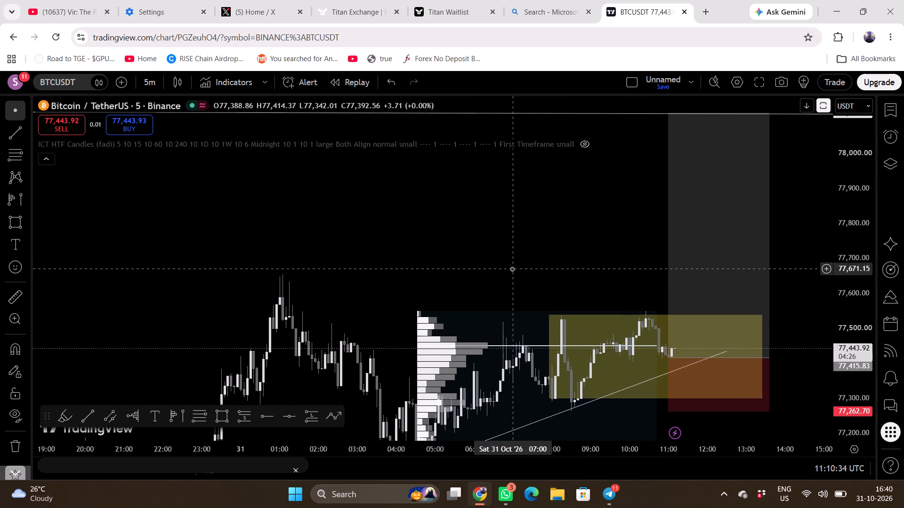
{"action": "scroll", "coordinate": [512, 269], "scroll_direction": "down", "scroll_amount": 3}
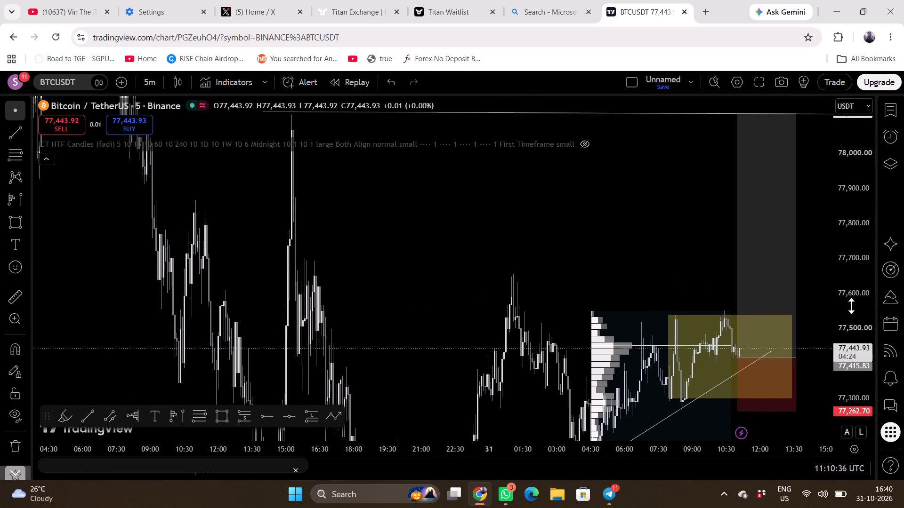
{"action": "scroll", "coordinate": [851, 306], "scroll_direction": "up", "scroll_amount": 1}
{"action": "scroll", "coordinate": [631, 281], "scroll_direction": "up", "scroll_amount": 3}
{"action": "left_click", "coordinate": [687, 298]}
{"action": "left_click_drag", "start_coordinate": [687, 298], "coordinate": [545, 274]}
{"action": "scroll", "coordinate": [761, 280], "scroll_direction": "up", "scroll_amount": 1}
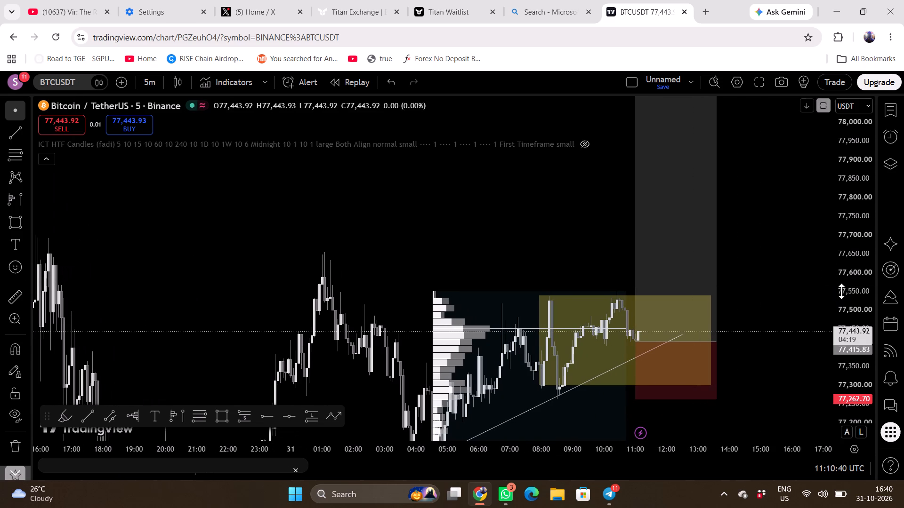
{"action": "scroll", "coordinate": [858, 286], "scroll_direction": "up", "scroll_amount": 5}
{"action": "left_click_drag", "start_coordinate": [780, 285], "coordinate": [775, 276]}
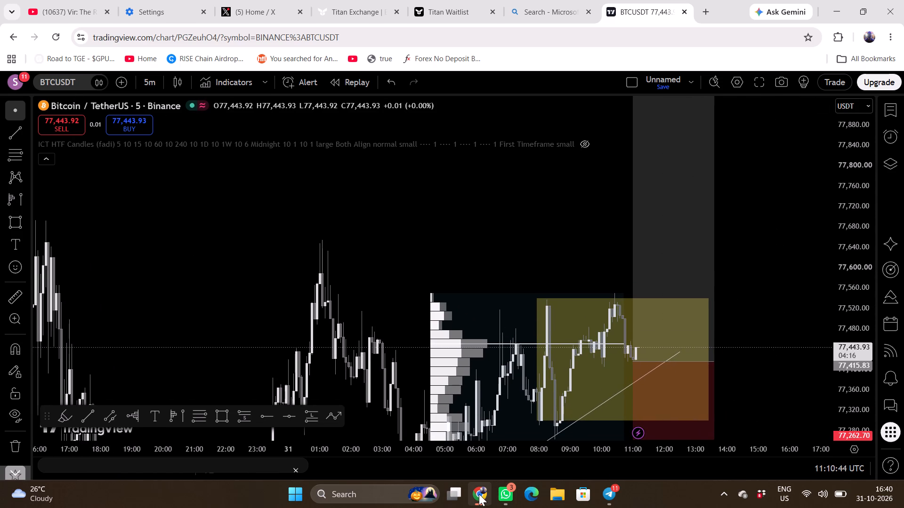